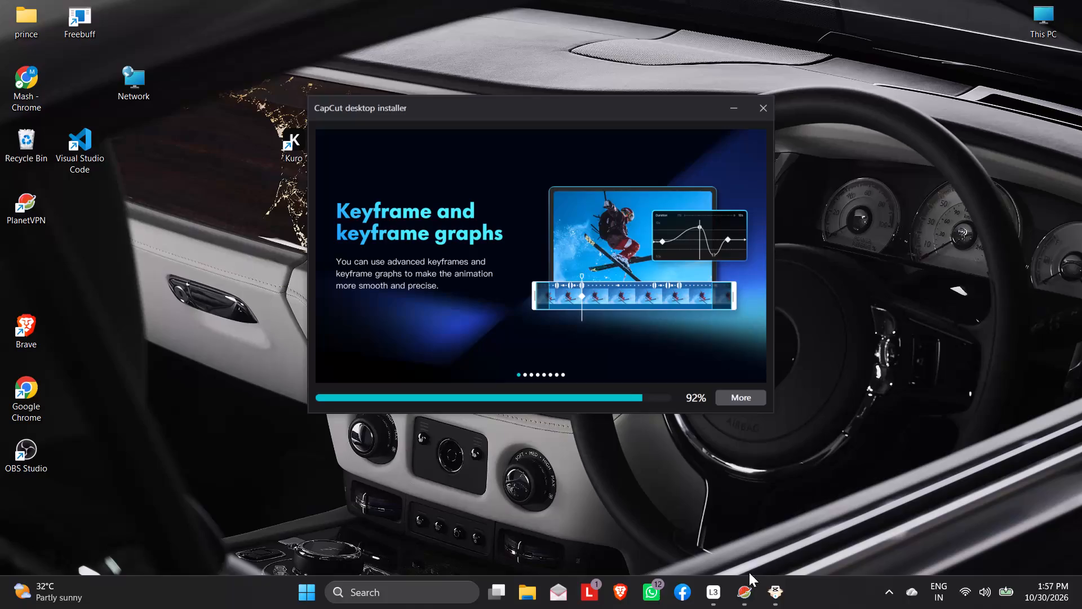
Switch to PlanetVPN, dismiss the premium offer and connect to the free Germany server.
click(741, 586)
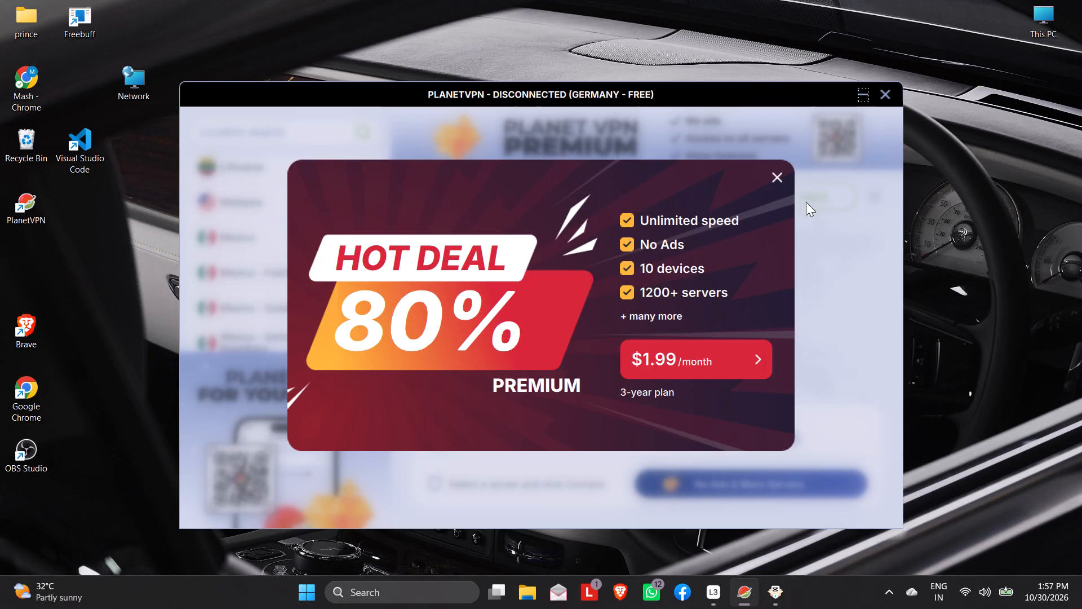
click(777, 182)
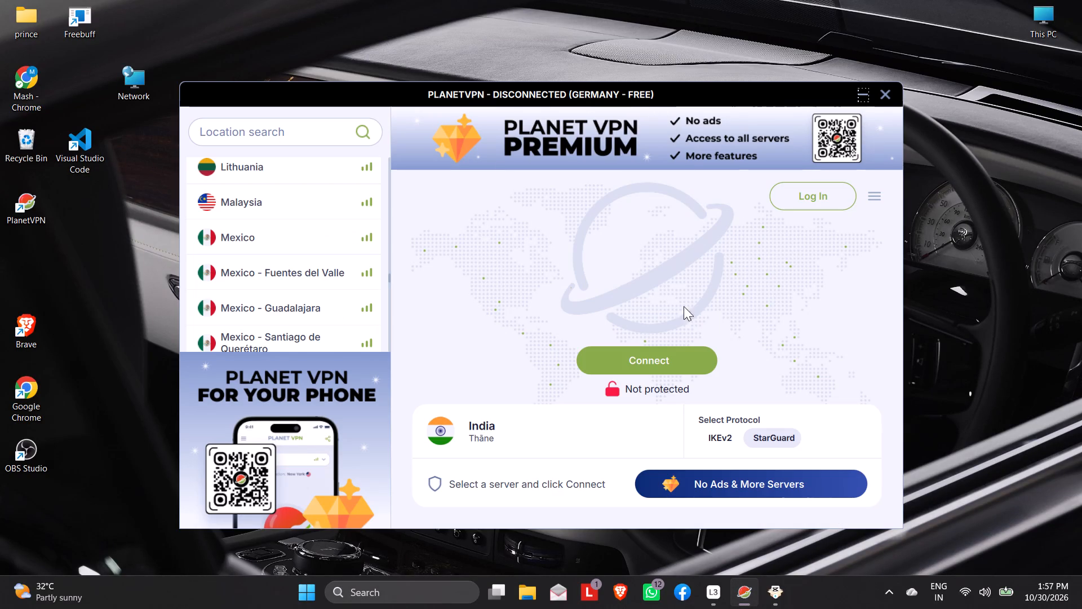
click(682, 363)
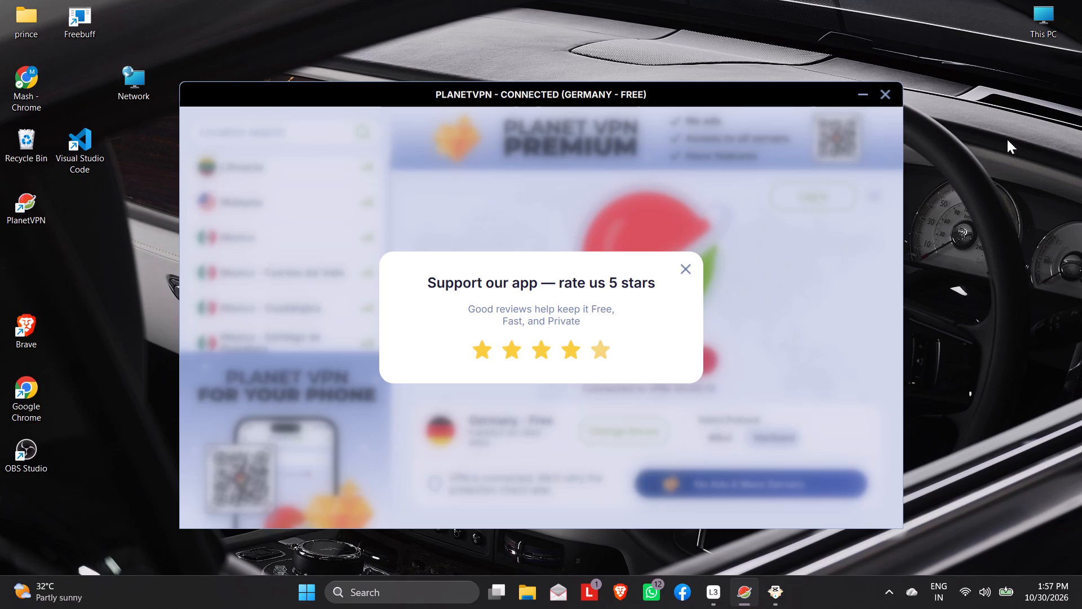
Minimize the PlanetVPN window to bring the CapCut desktop installer back into view.
click(868, 90)
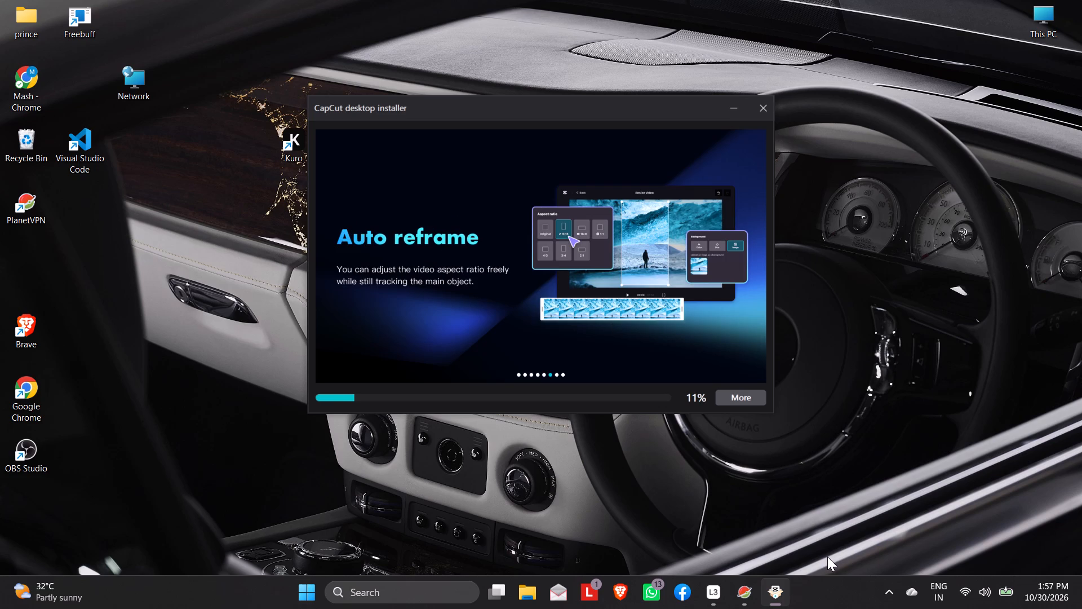
Dismiss the WhatsApp notification while the CapCut installation continues.
click(933, 402)
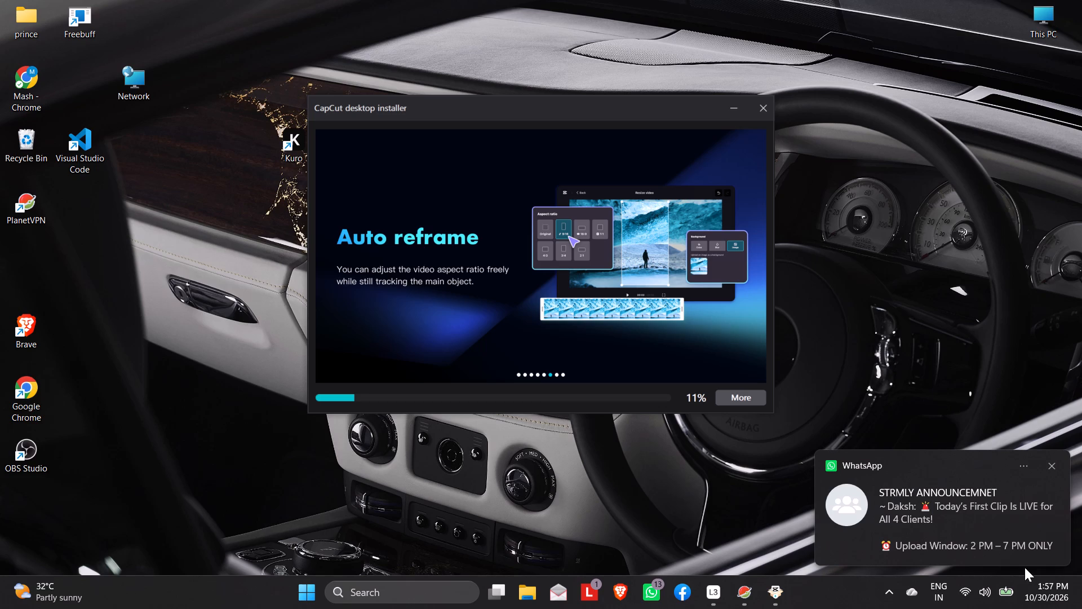
click(1050, 462)
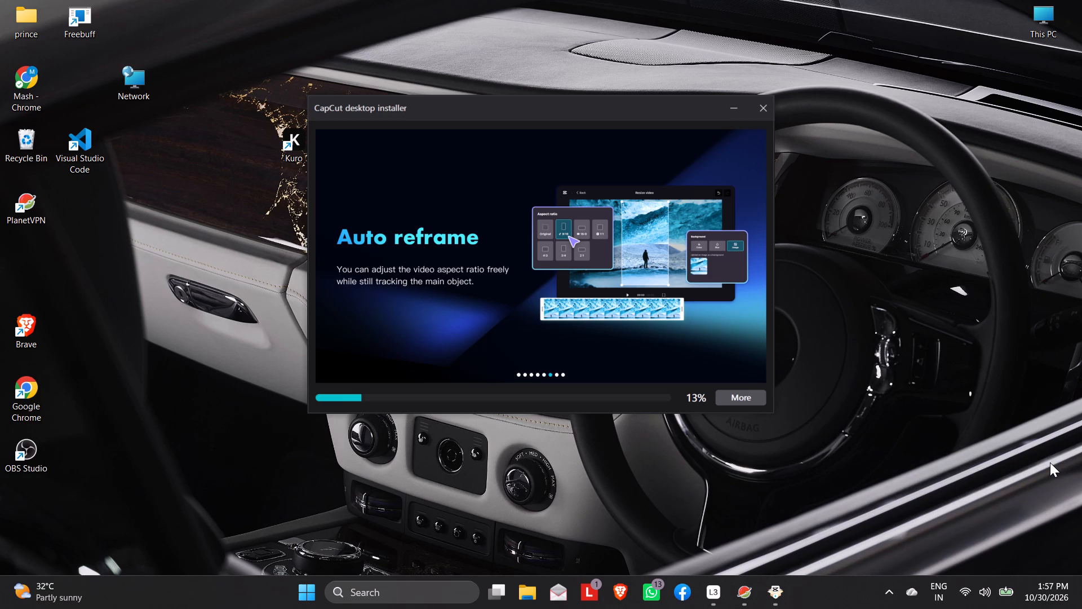
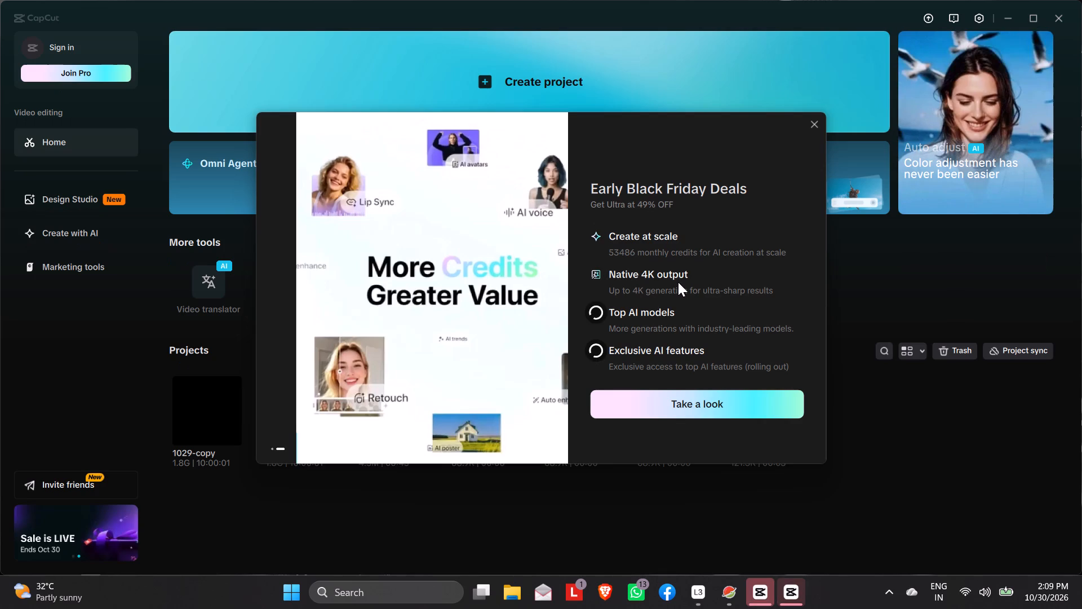
Dismiss the Early Black Friday Deals offer on the CapCut home screen.
click(808, 121)
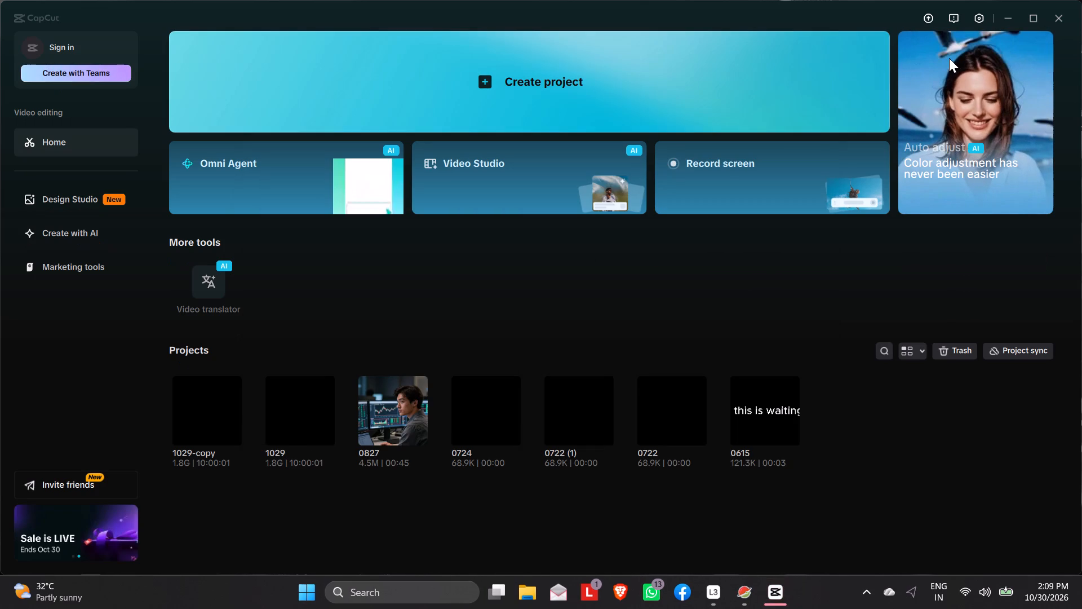
Switch to PlanetVPN to check the connection, dismiss the five-star rating request and minimise the window to return to CapCut.
click(744, 589)
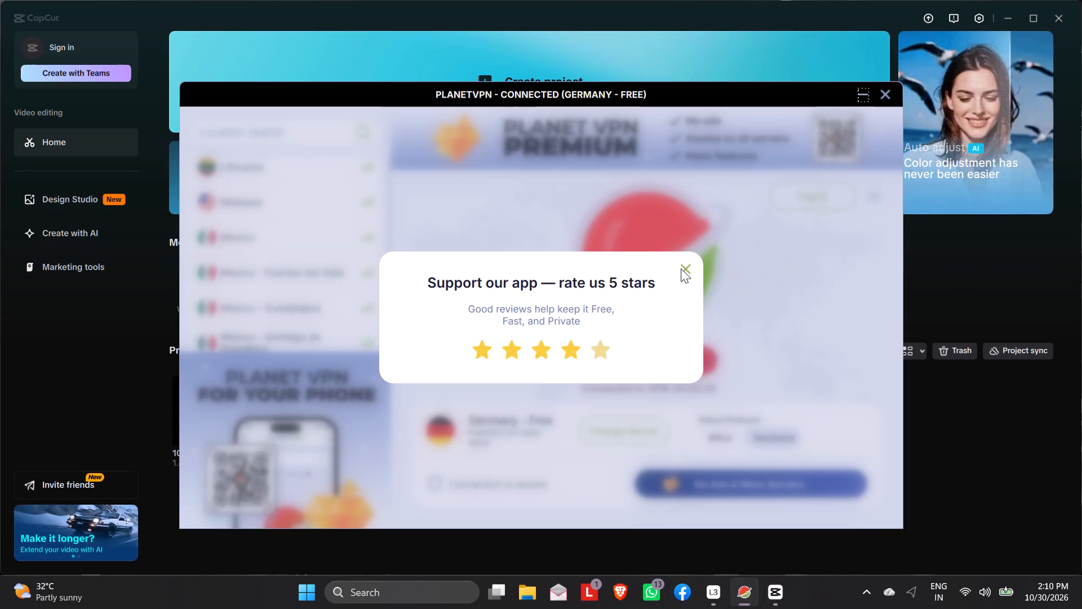
click(681, 268)
click(861, 83)
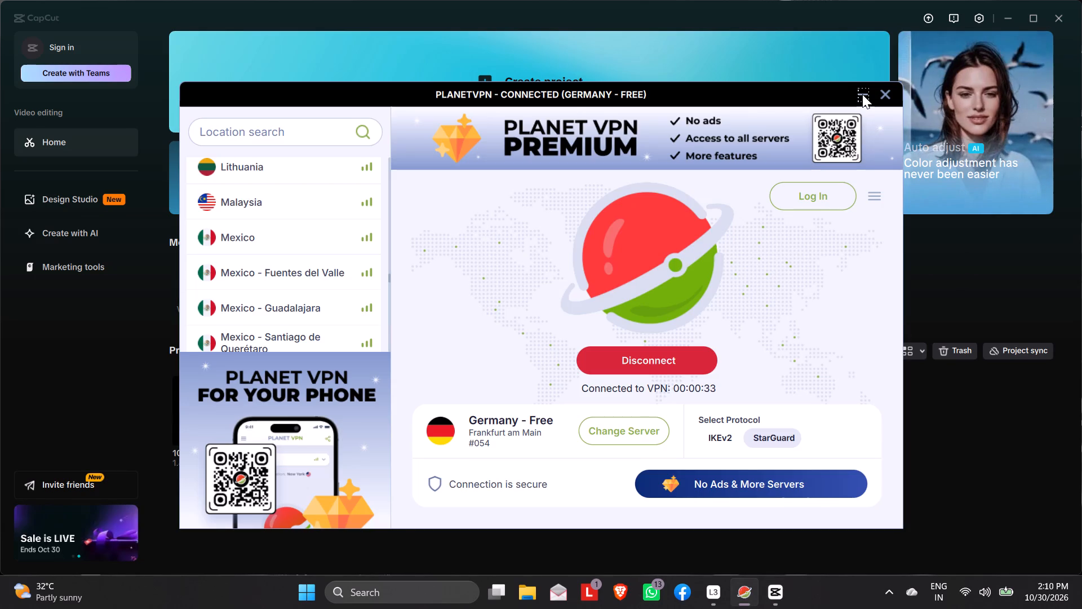
click(862, 94)
Open CapCut's sign-in options and choose to sign in with Google.
click(95, 52)
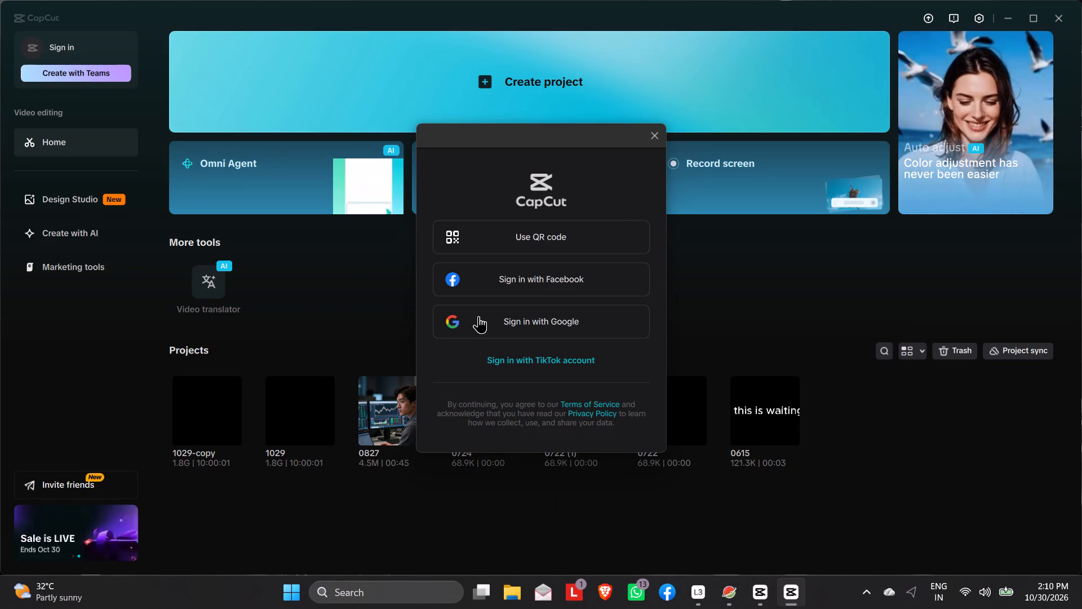
click(478, 312)
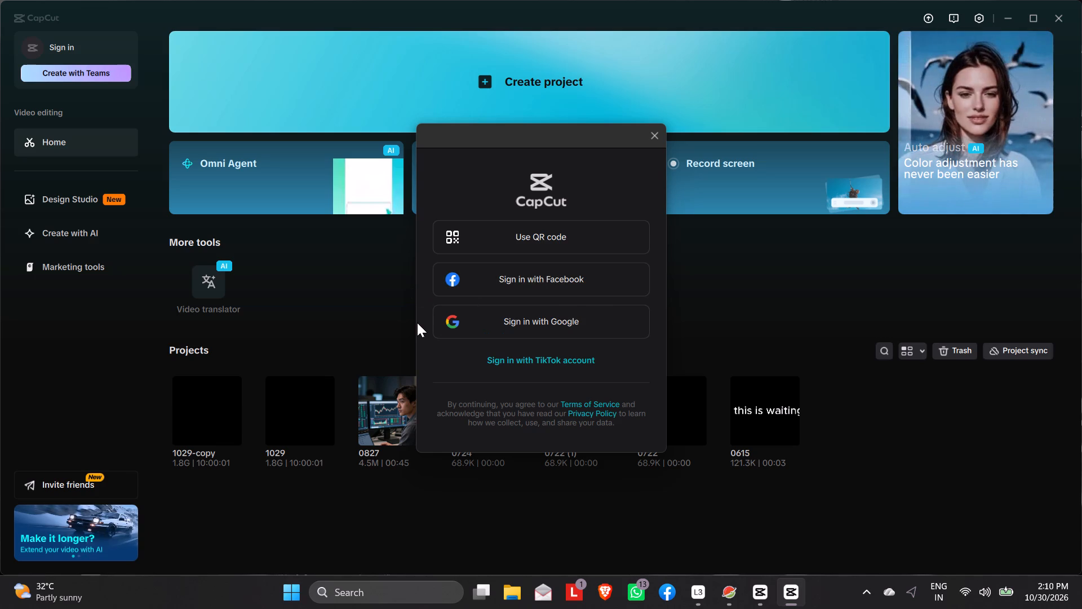
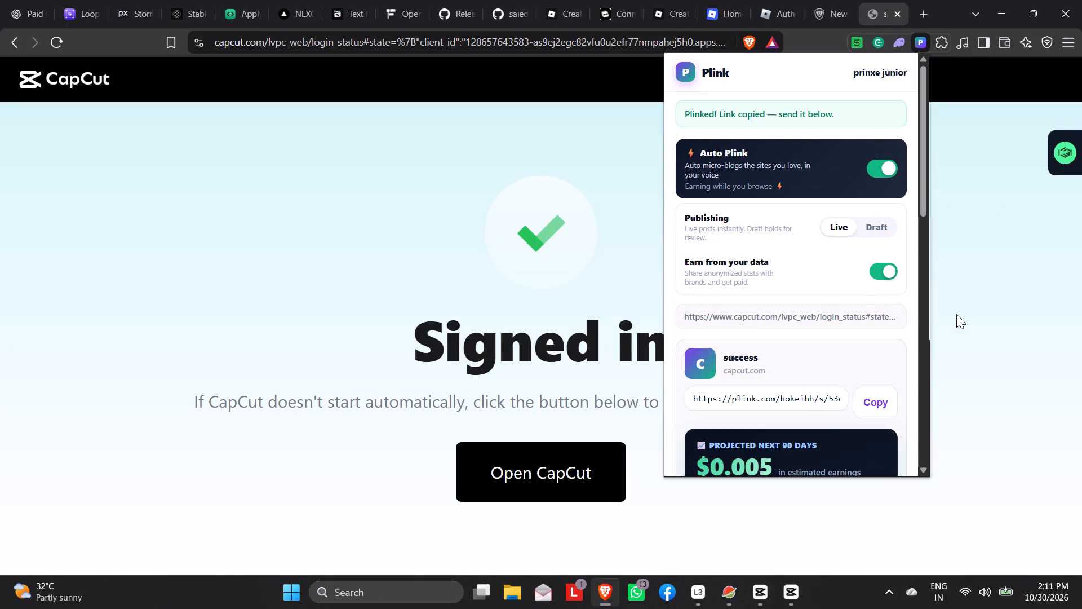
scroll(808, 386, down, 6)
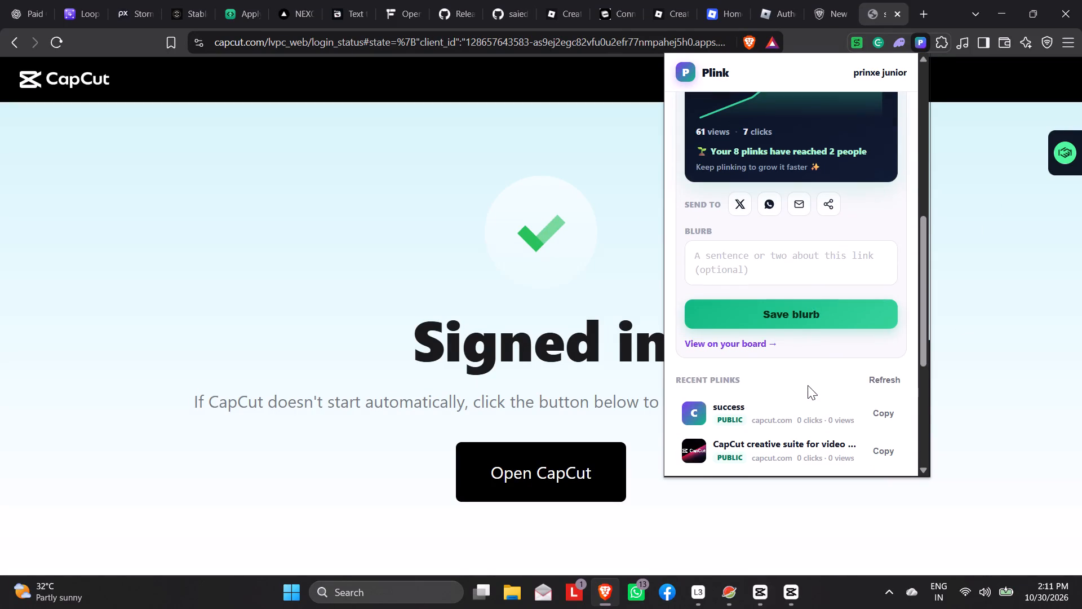
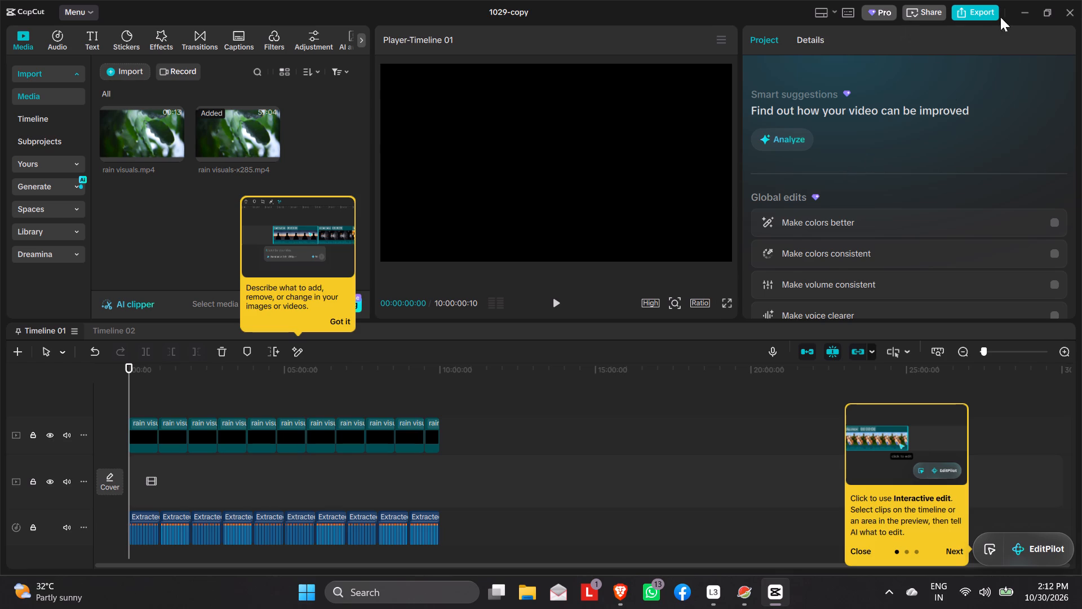
Try to export the 1029-copy project, review the Pro features it uses and return to editing.
double_click(556, 303)
click(970, 11)
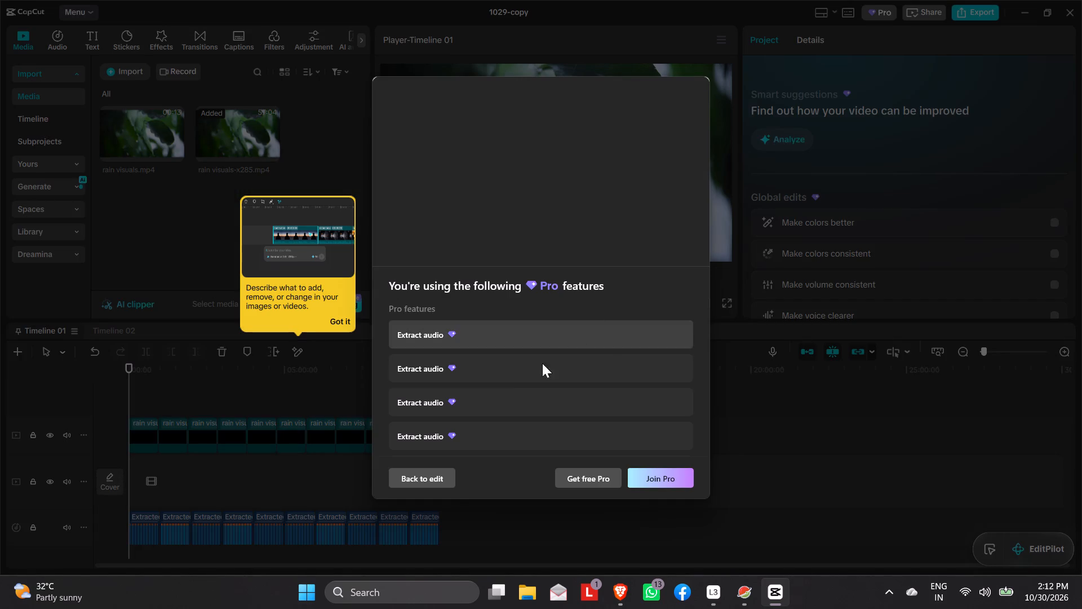
click(440, 482)
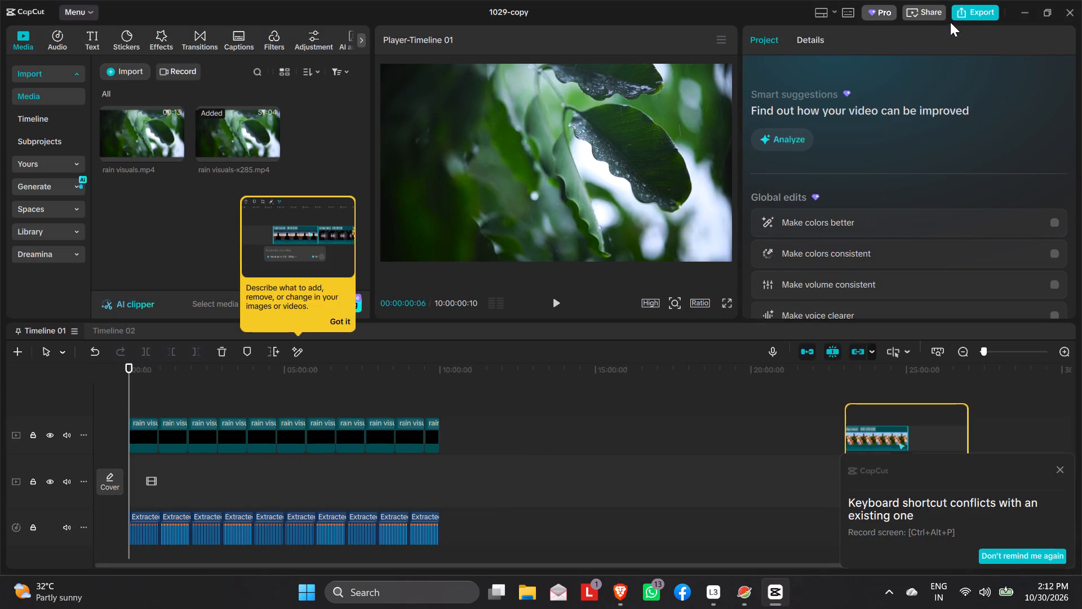
click(981, 11)
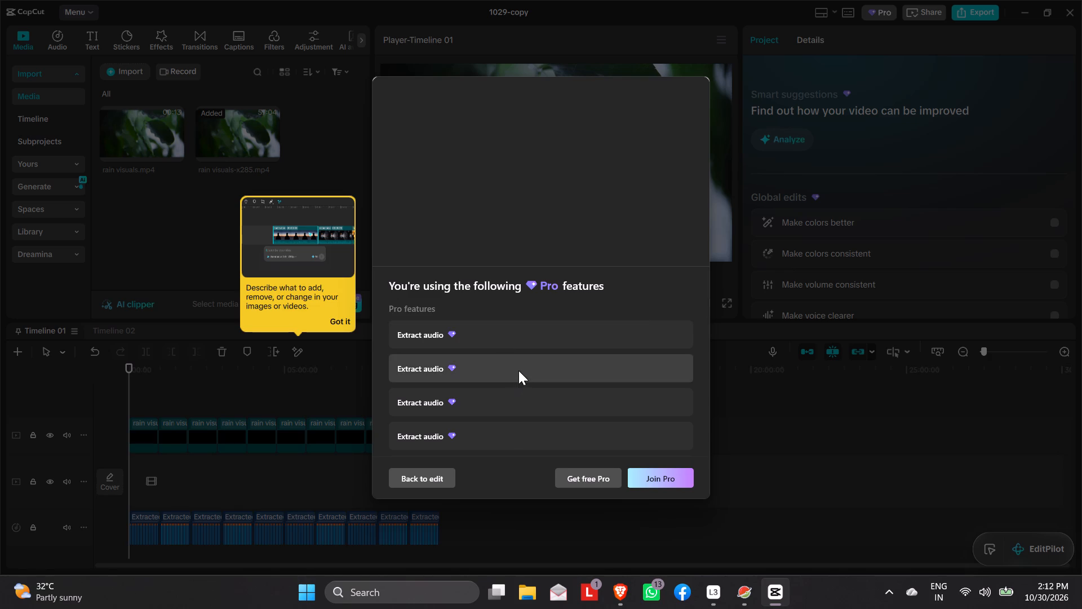
scroll(529, 382, down, 5)
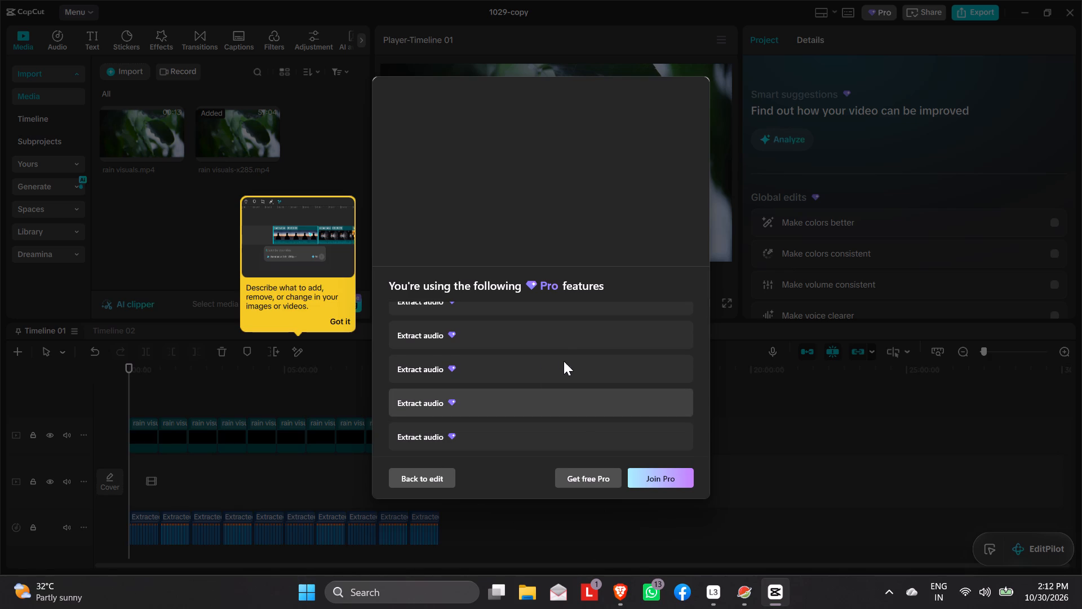
click(342, 320)
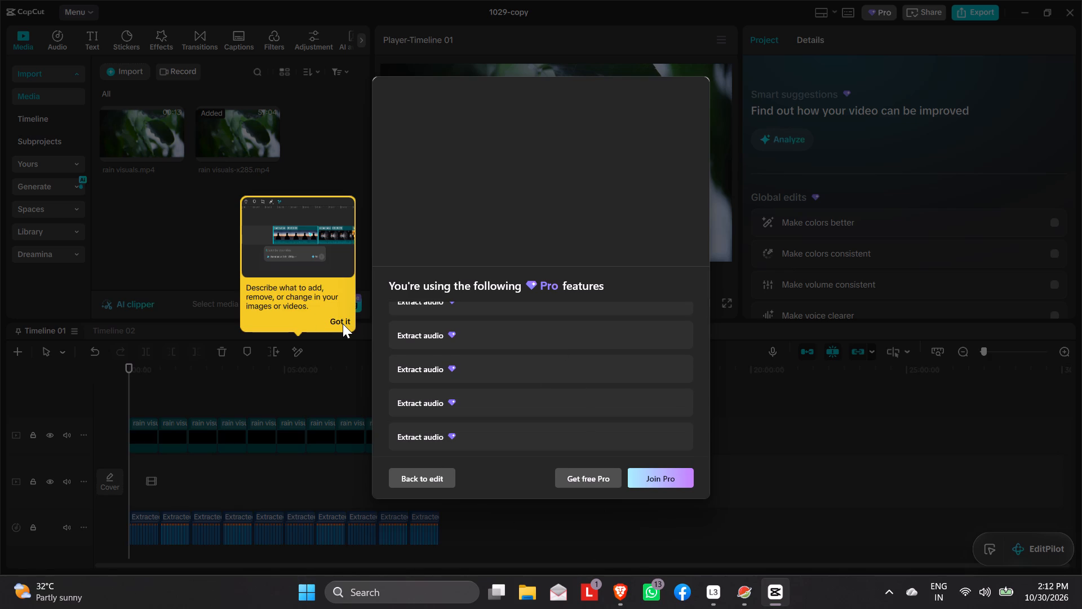
click(343, 324)
click(340, 323)
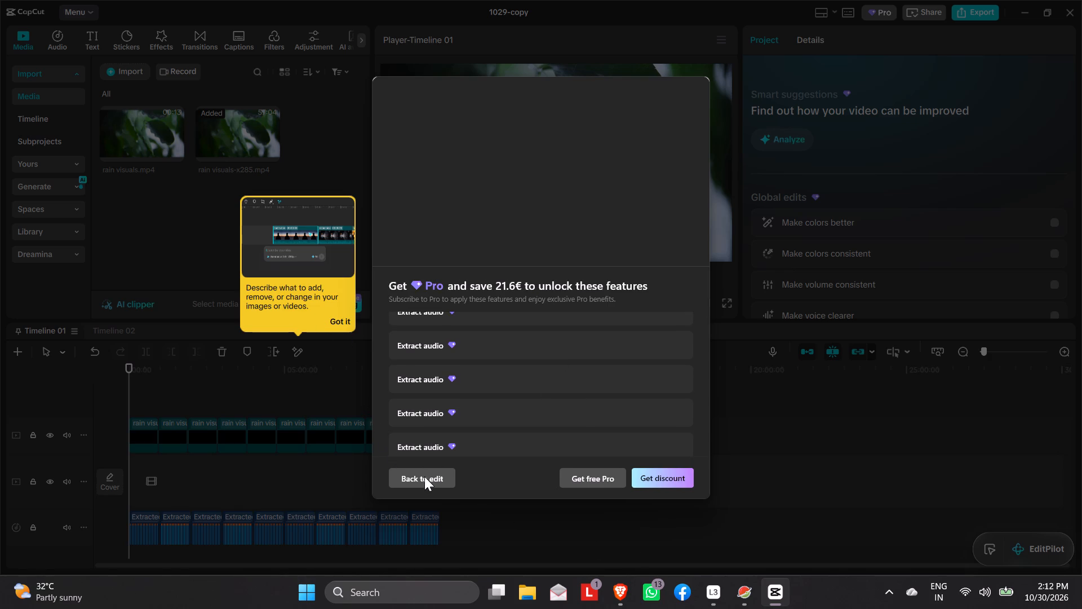
click(425, 478)
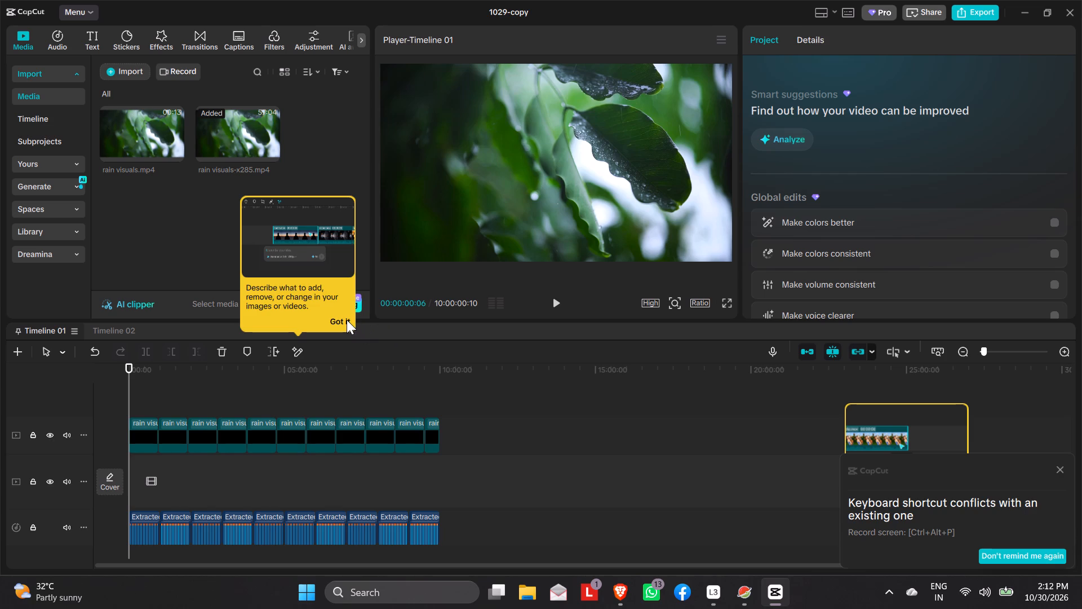
Dismiss the AI editing tip and try to close the keyboard shortcut conflict notification.
click(347, 320)
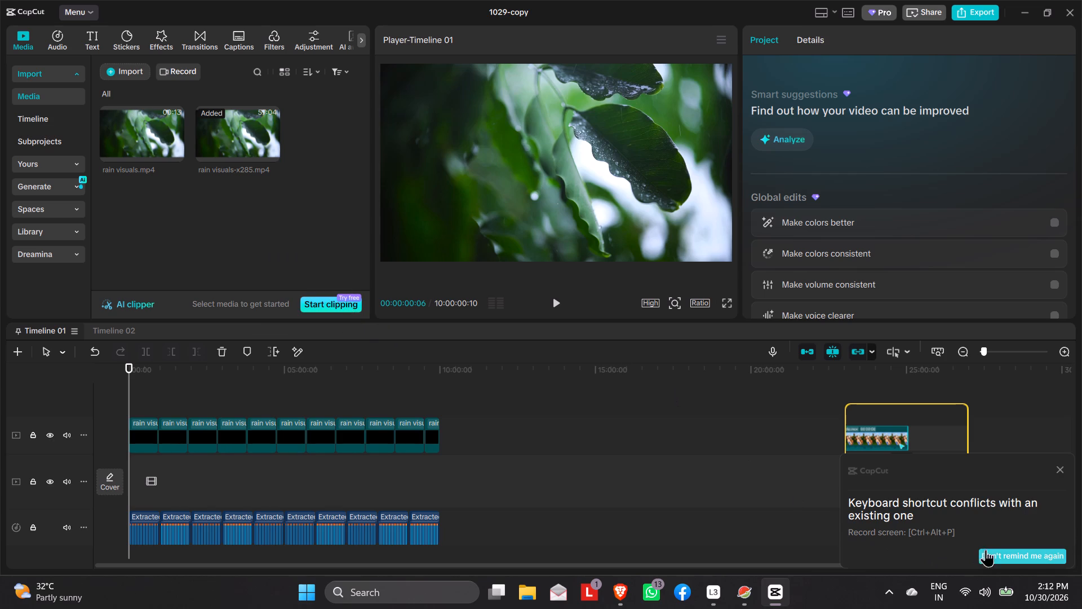
click(1058, 464)
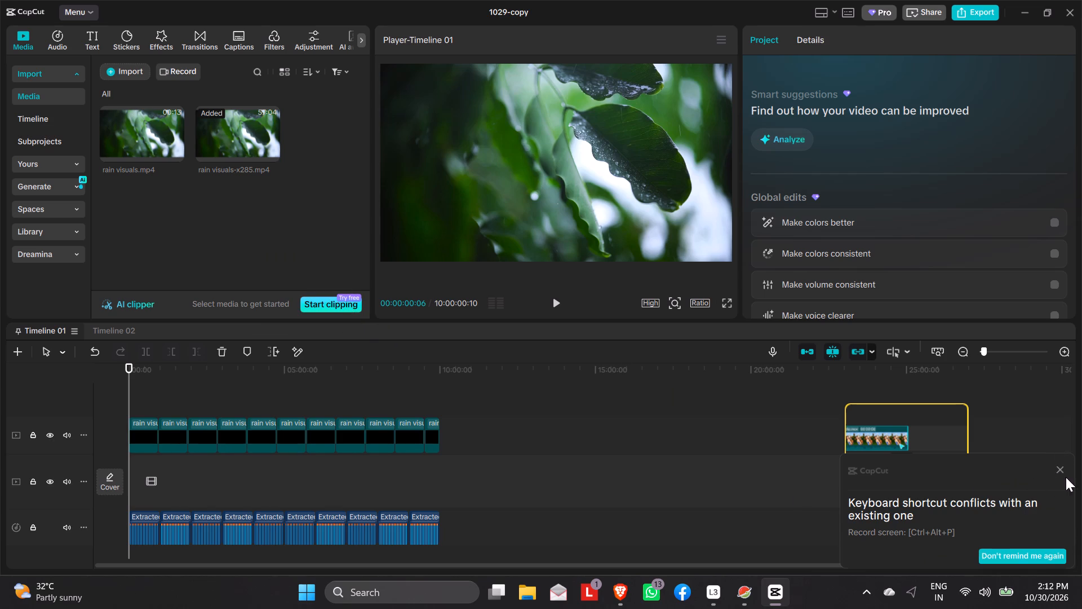
click(1065, 473)
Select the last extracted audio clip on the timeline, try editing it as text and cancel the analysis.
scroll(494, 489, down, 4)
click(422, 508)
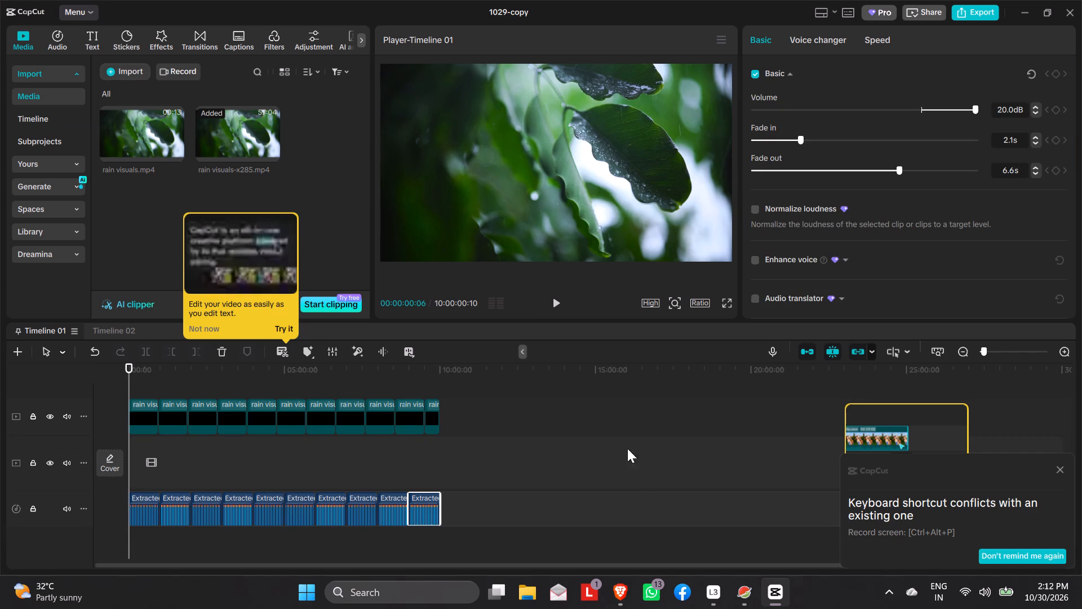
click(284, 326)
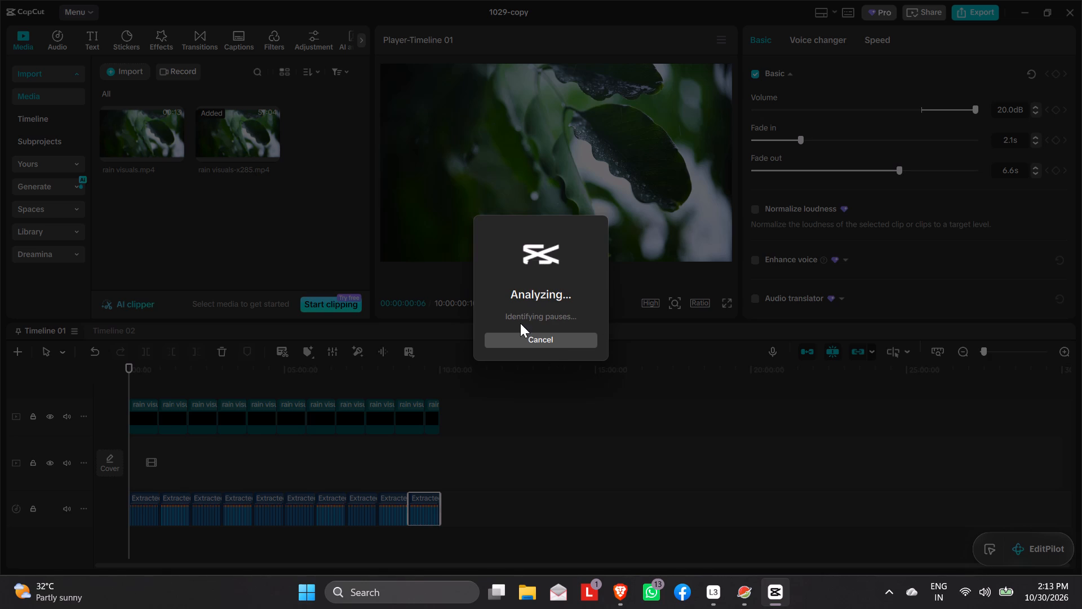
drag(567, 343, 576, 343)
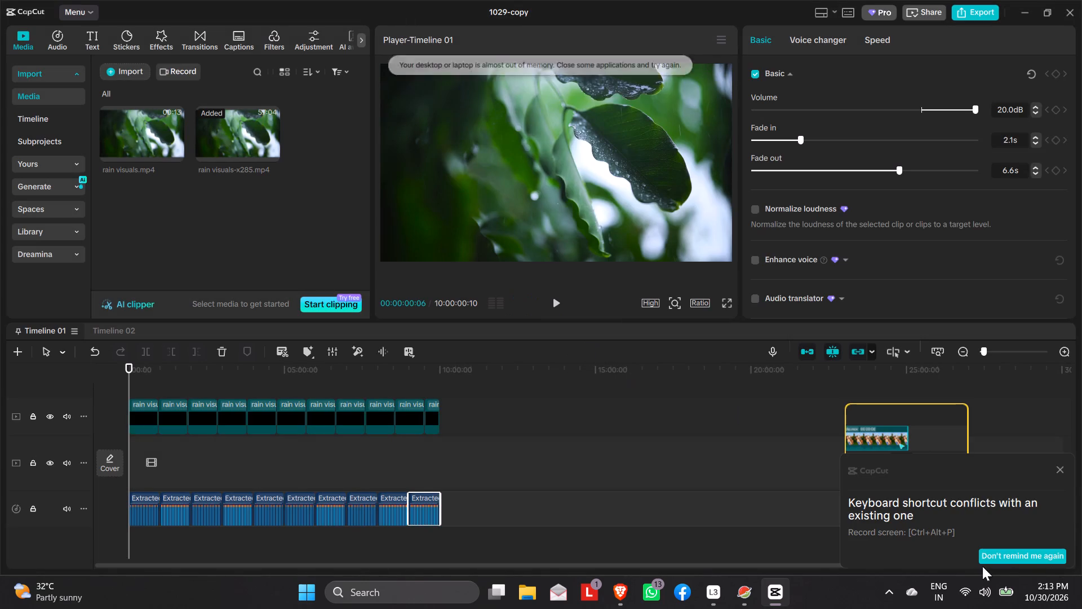
Turn off the shortcut conflict reminder and go through the Interactive edit tips until they are dismissed.
click(1033, 555)
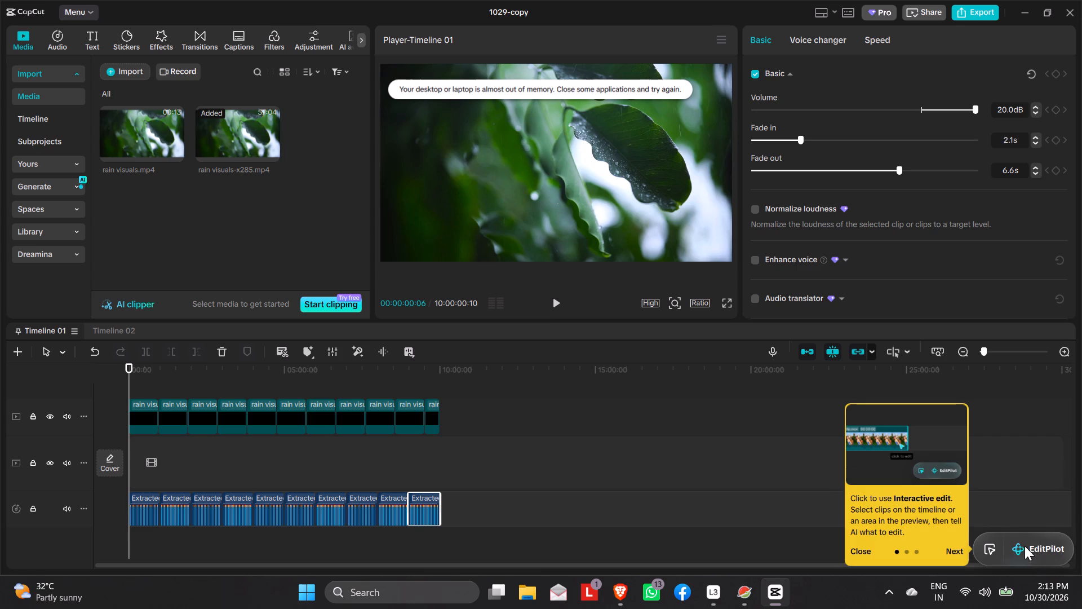
click(951, 551)
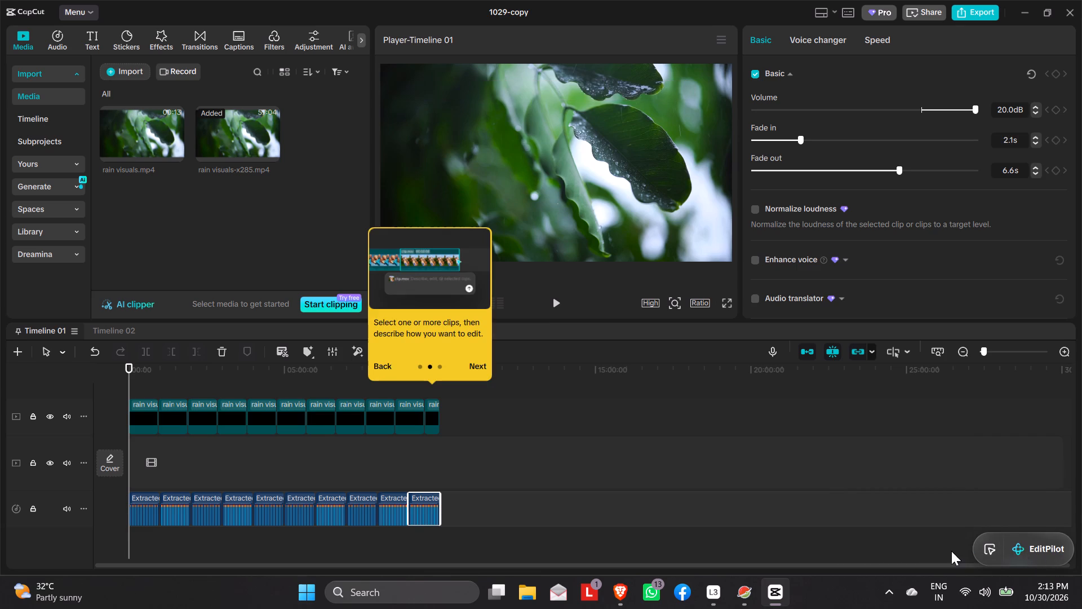
click(471, 364)
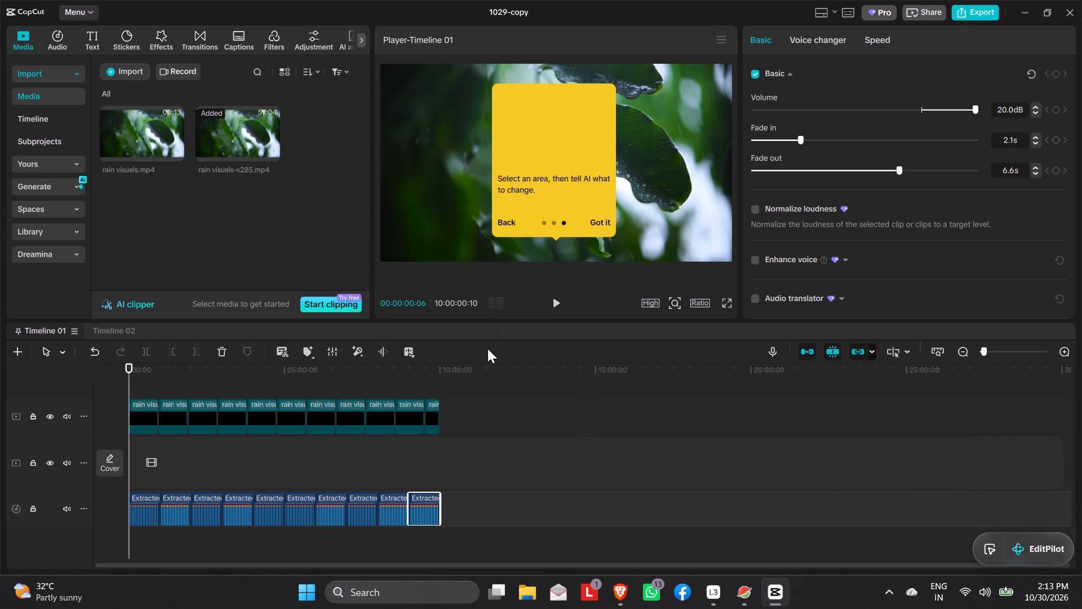
click(597, 225)
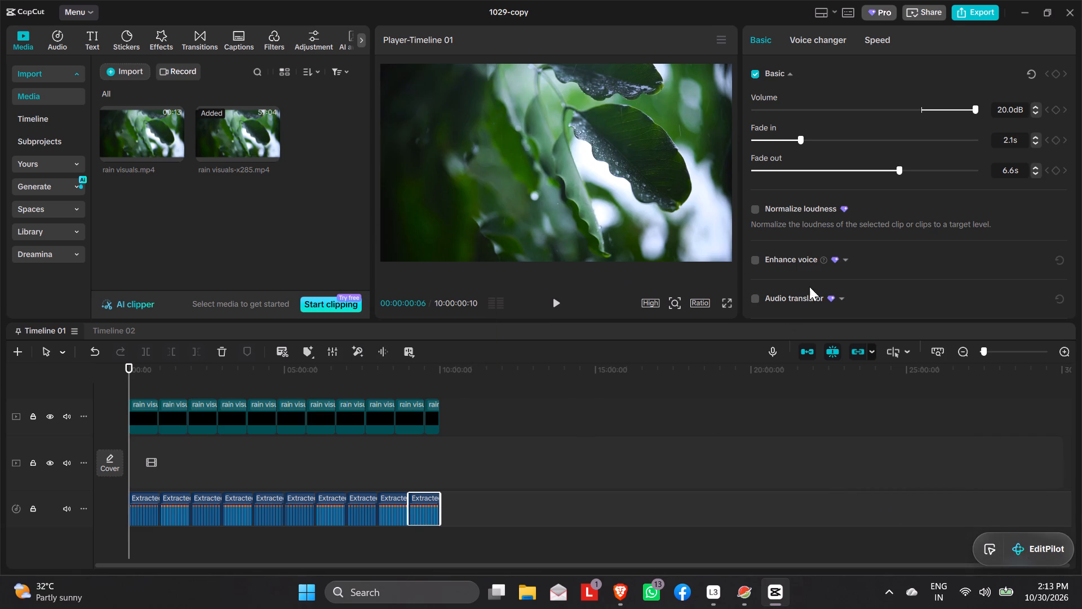
Examine the basic, voice changer and speed settings of the last extracted audio clip for Pro features.
scroll(879, 162, down, 8)
scroll(866, 220, down, 2)
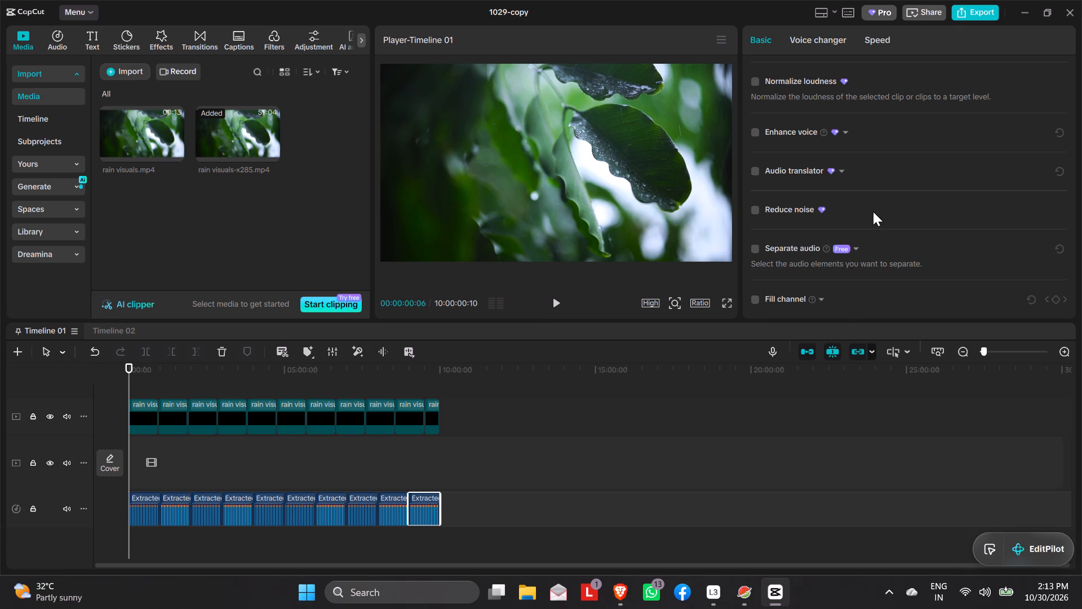
scroll(873, 211, up, 1)
scroll(873, 211, down, 5)
scroll(873, 211, up, 3)
scroll(873, 195, down, 10)
scroll(875, 192, up, 1)
scroll(875, 192, down, 17)
scroll(875, 192, up, 1)
scroll(875, 192, down, 2)
scroll(873, 188, up, 1)
click(830, 37)
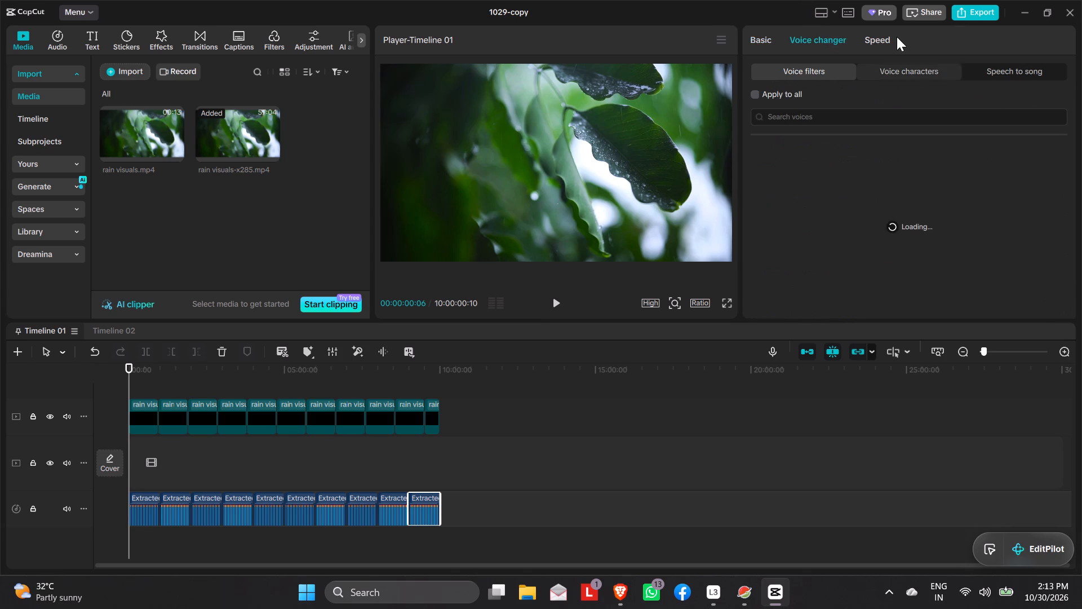
click(888, 37)
scroll(897, 167, down, 6)
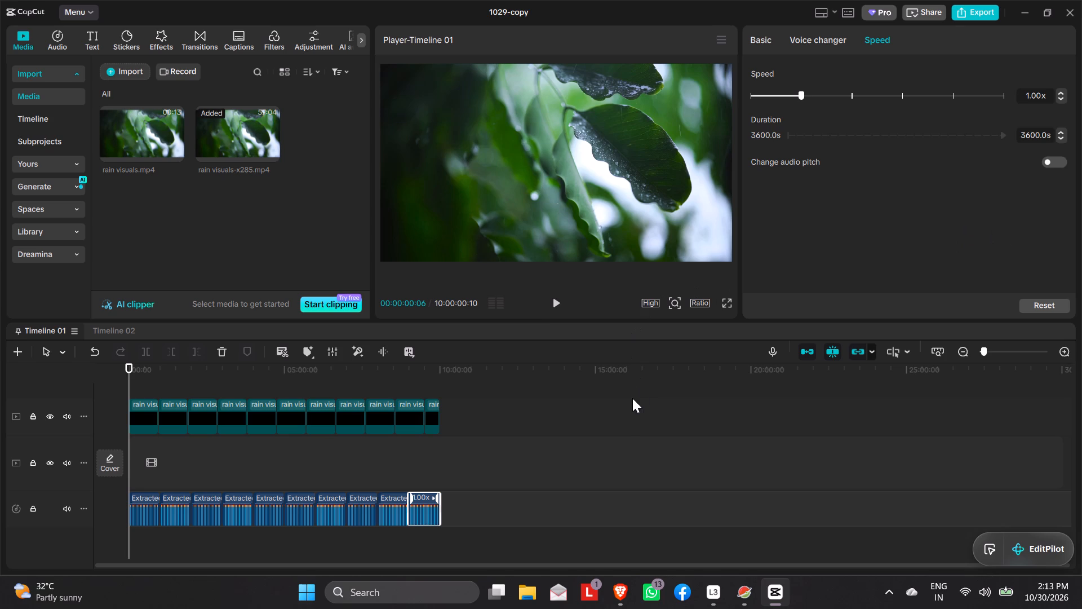
Examine the basic video and animation settings of the second-to-last rain visuals clip on the timeline.
click(411, 415)
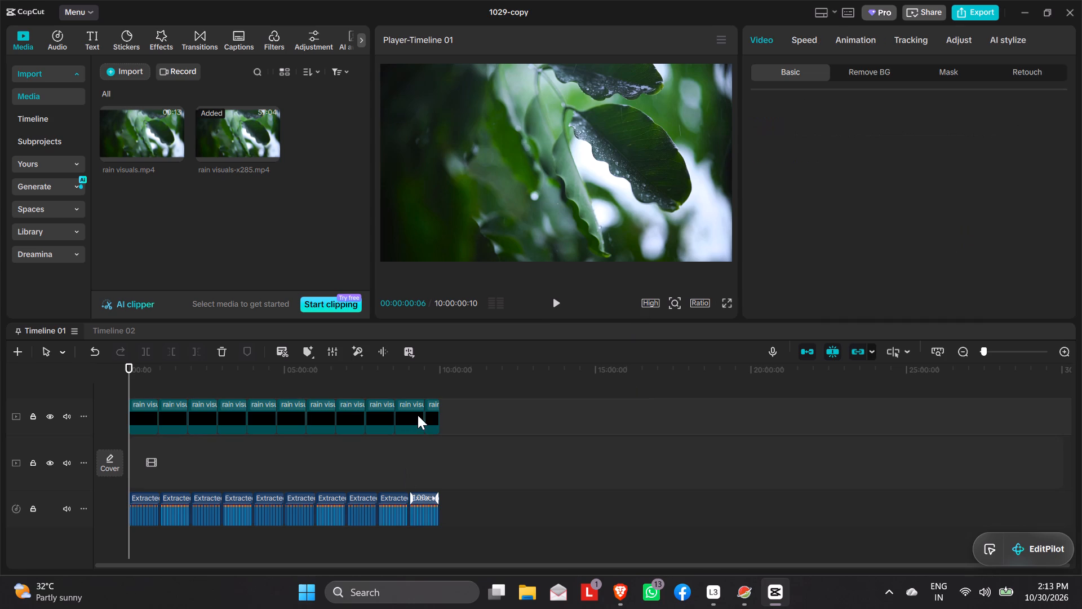
scroll(951, 139, down, 8)
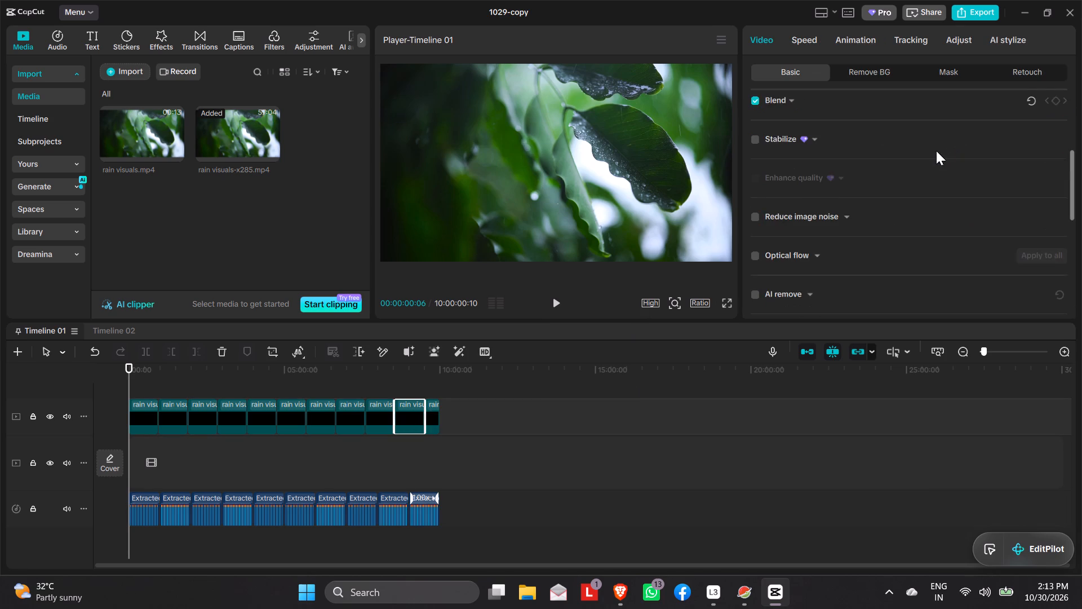
scroll(881, 182, down, 9)
scroll(883, 180, up, 5)
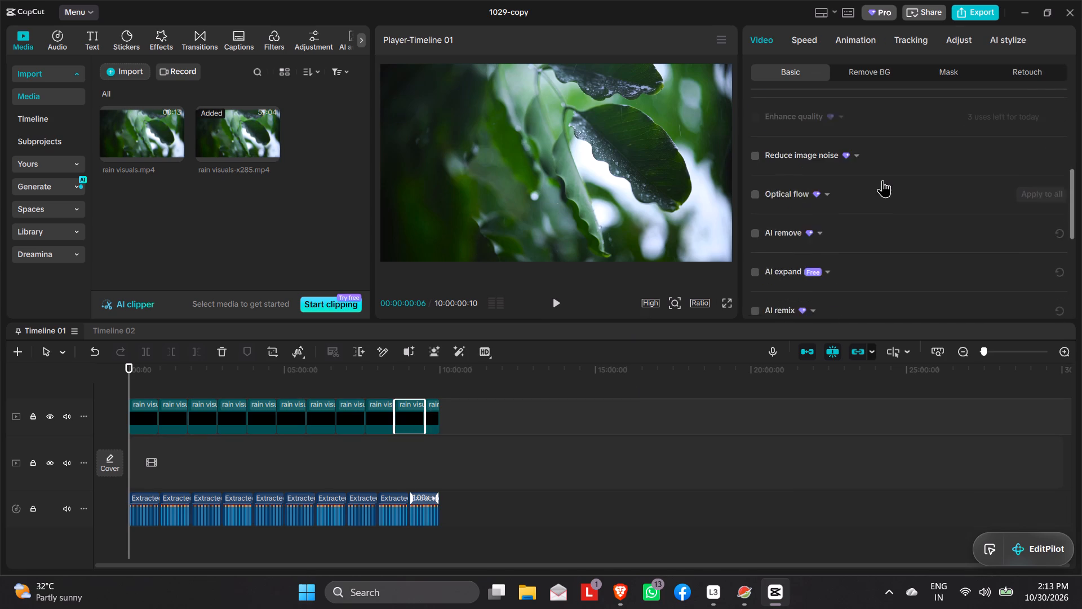
scroll(886, 178, up, 6)
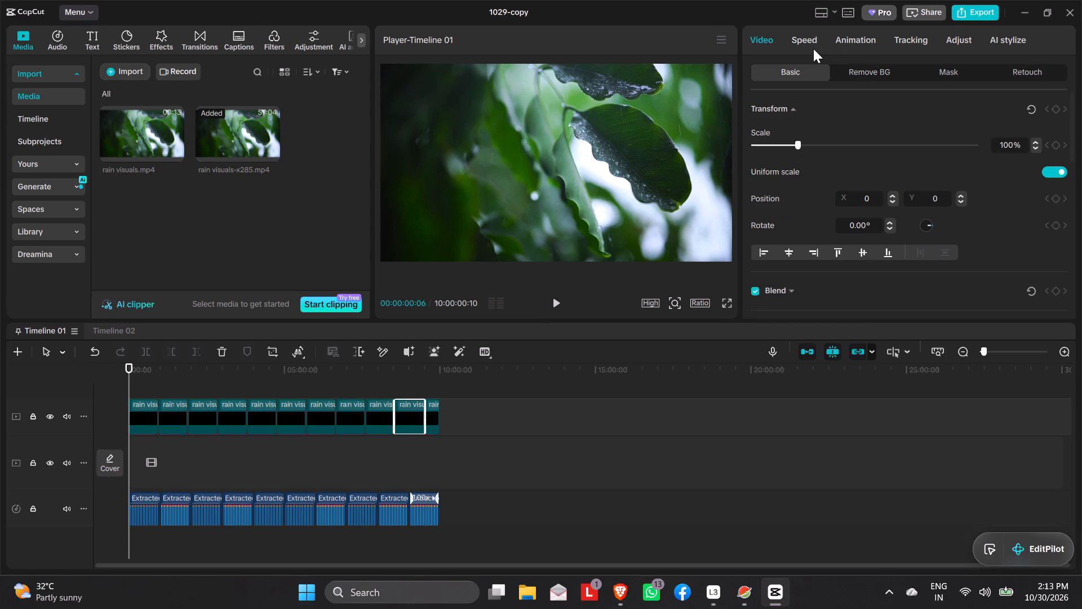
click(855, 39)
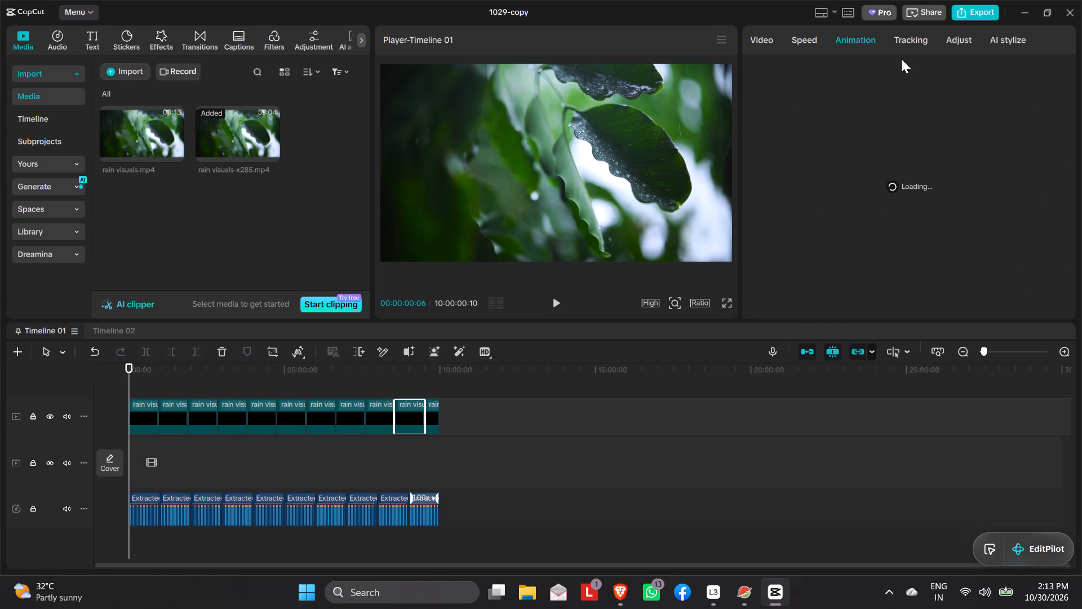
click(761, 33)
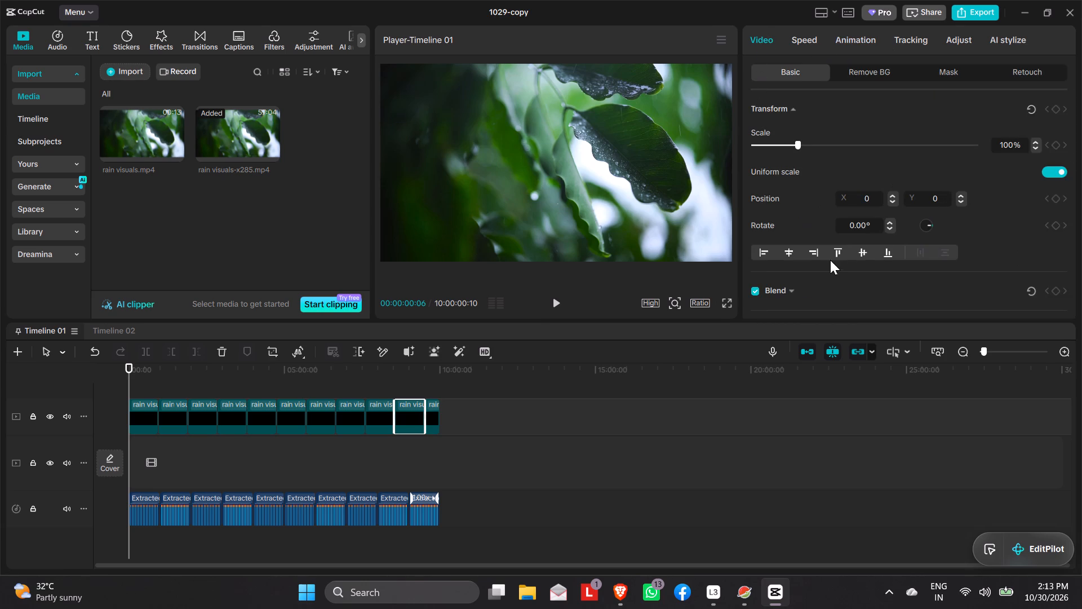
scroll(847, 236, down, 14)
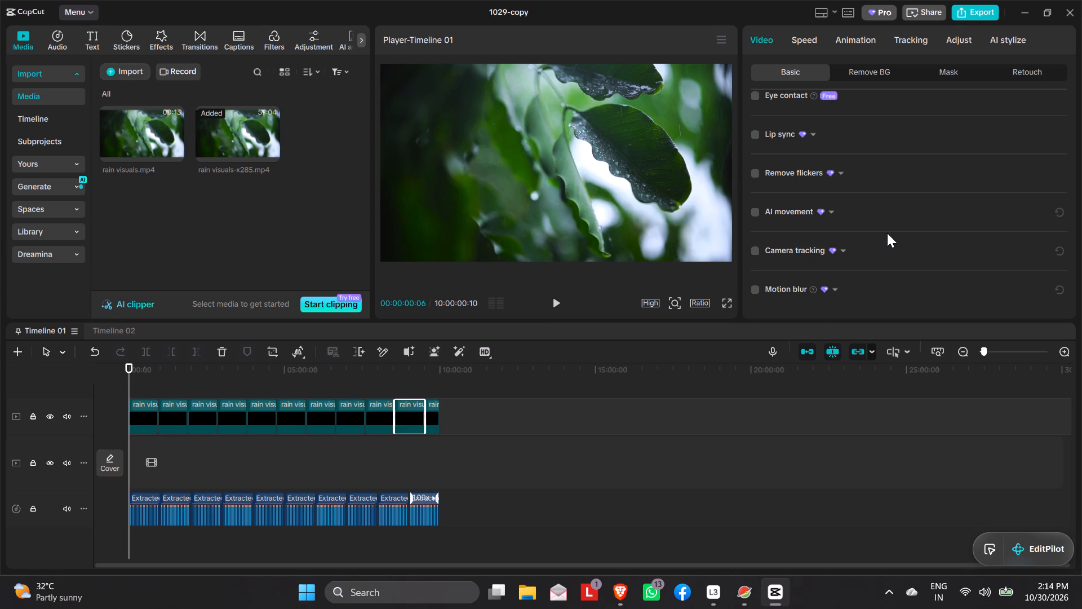
Try exporting the project again, read through the full list of Pro features in use and return to editing.
click(992, 8)
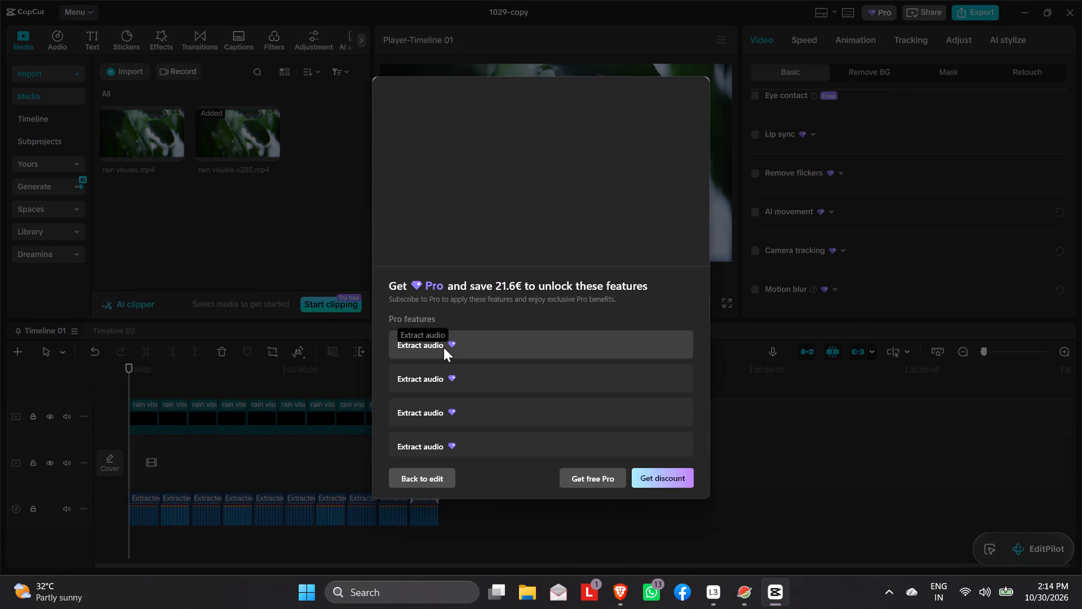
click(730, 346)
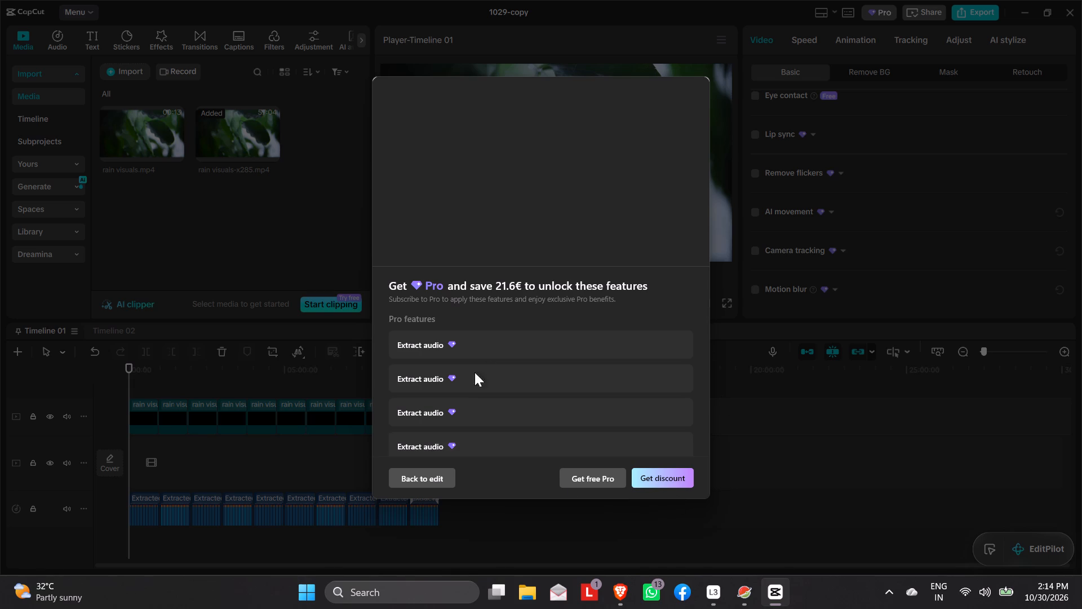
scroll(475, 411, down, 8)
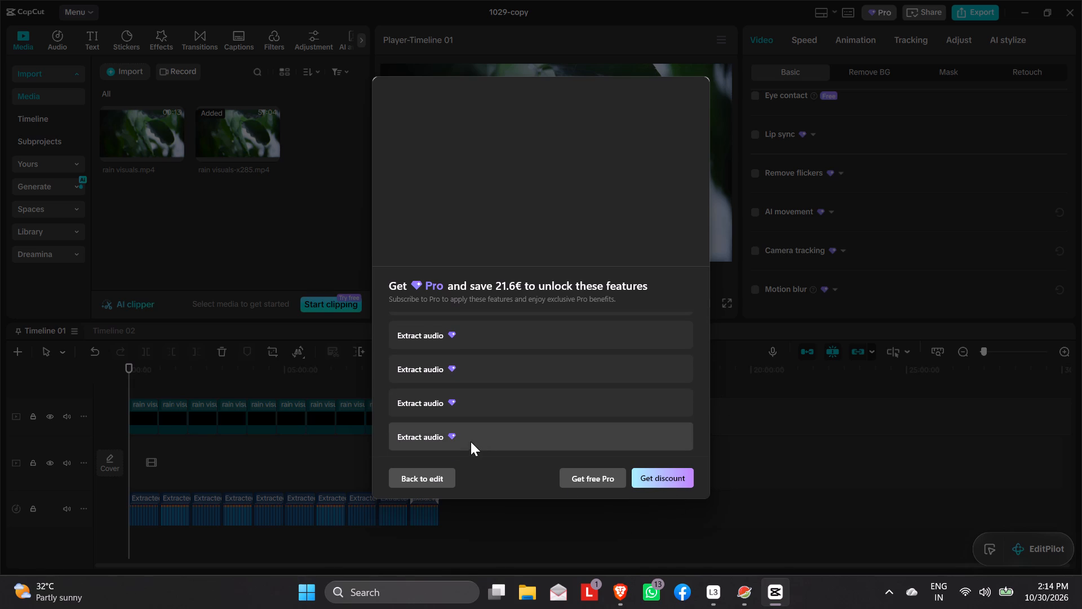
scroll(492, 345, up, 1)
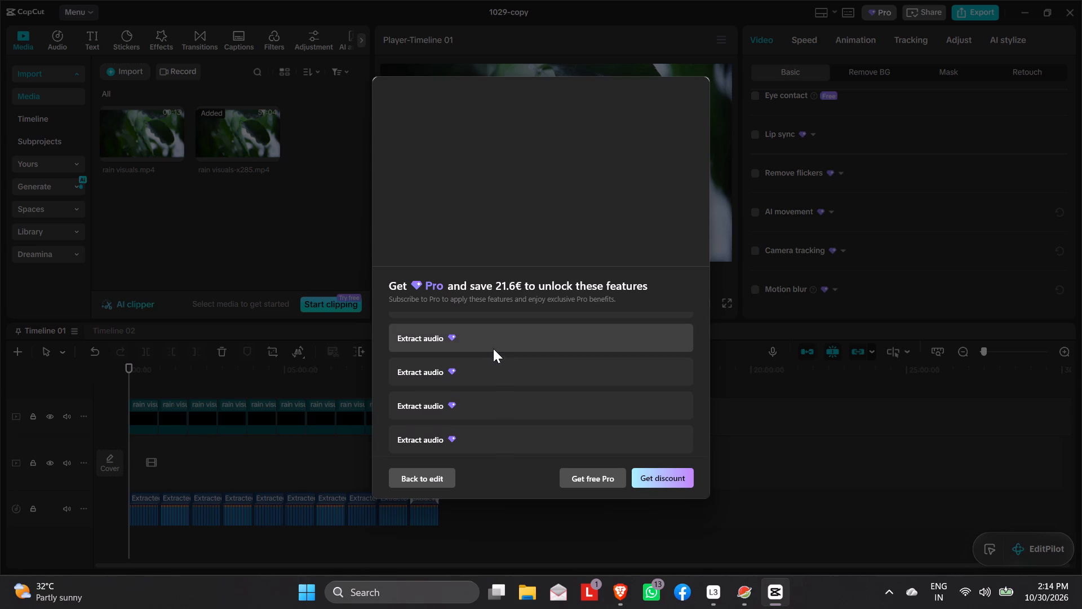
scroll(493, 348, up, 2)
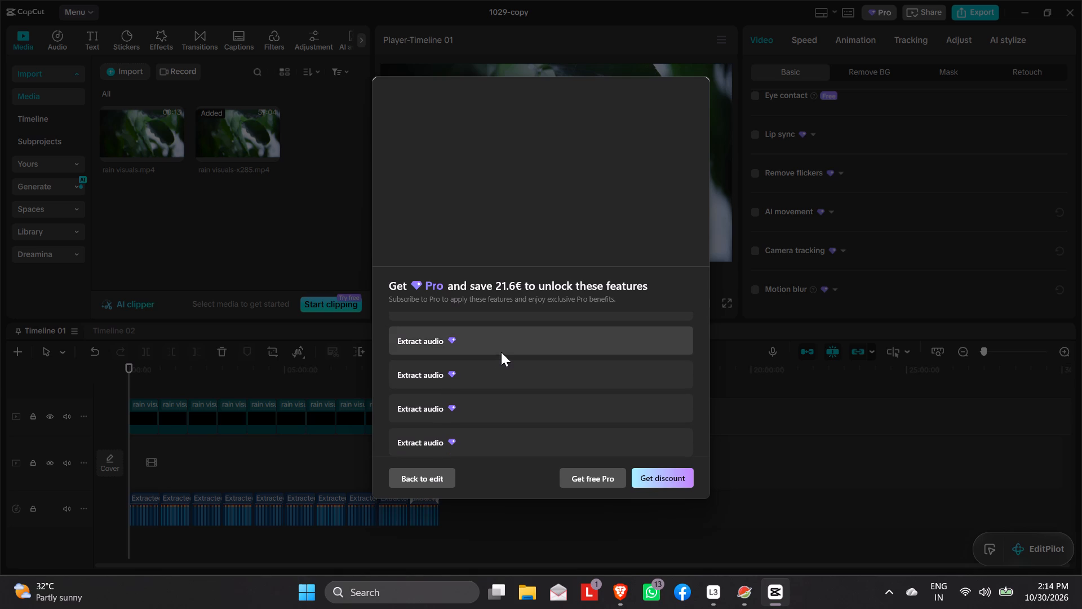
scroll(501, 352, up, 1)
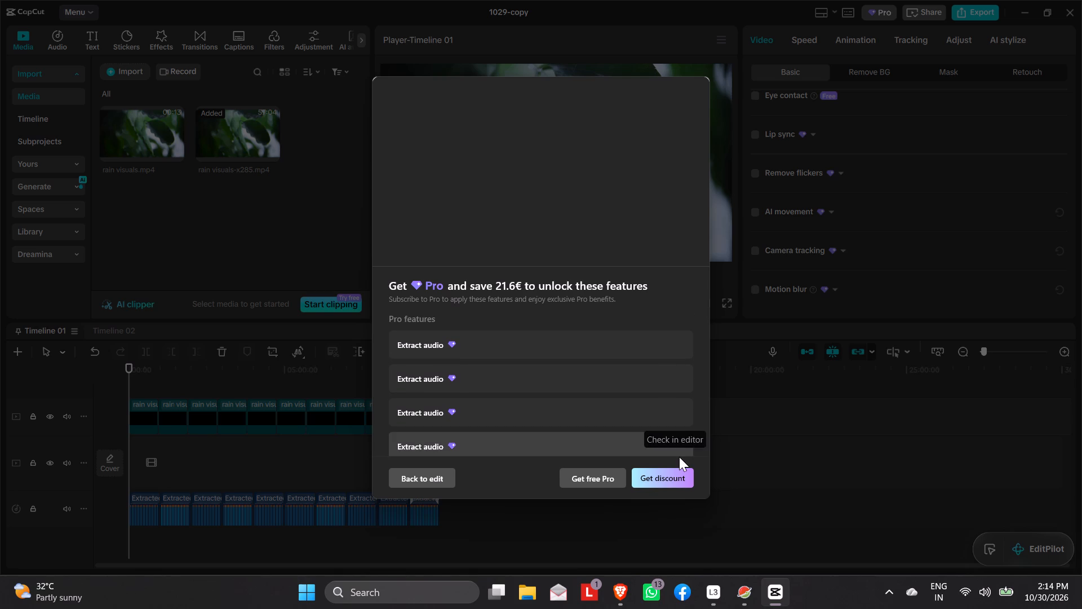
click(790, 445)
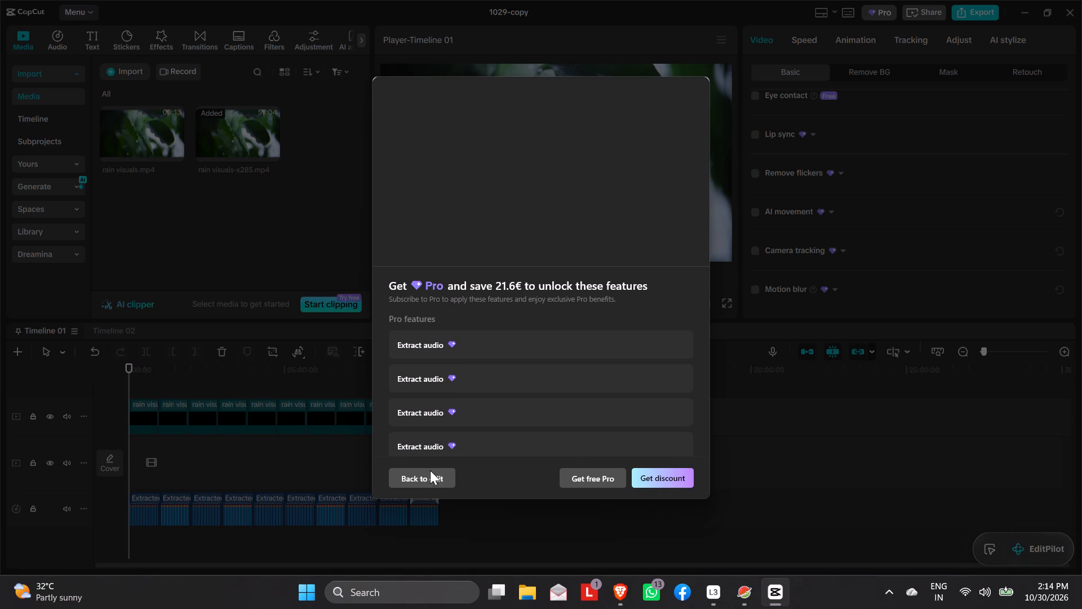
click(409, 479)
Delete the first five extracted audio clips from the start of the audio track, one after another.
click(425, 502)
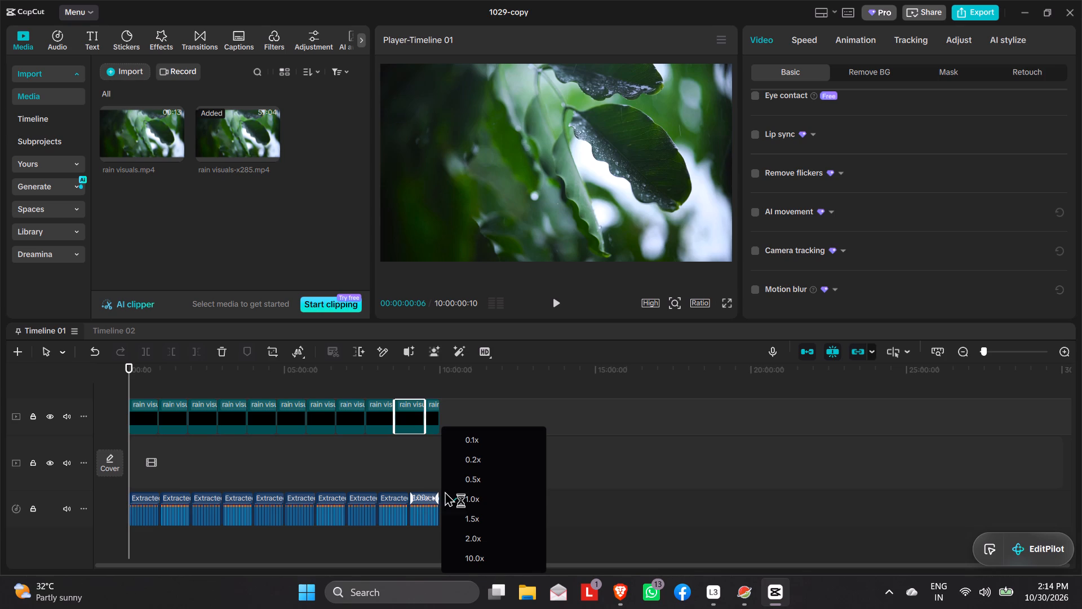
click(141, 518)
click(149, 514)
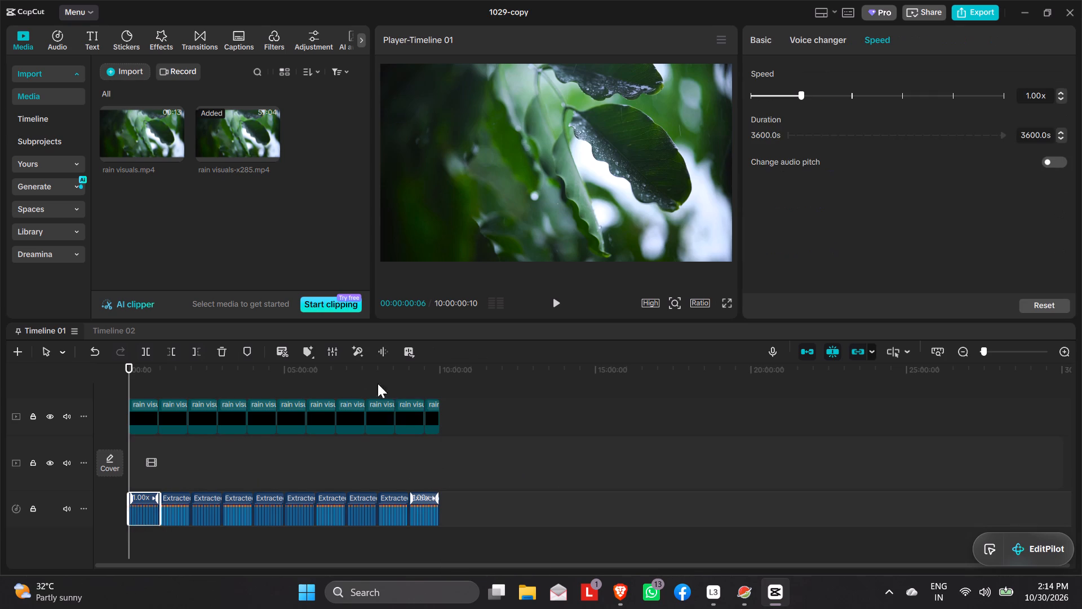
click(218, 345)
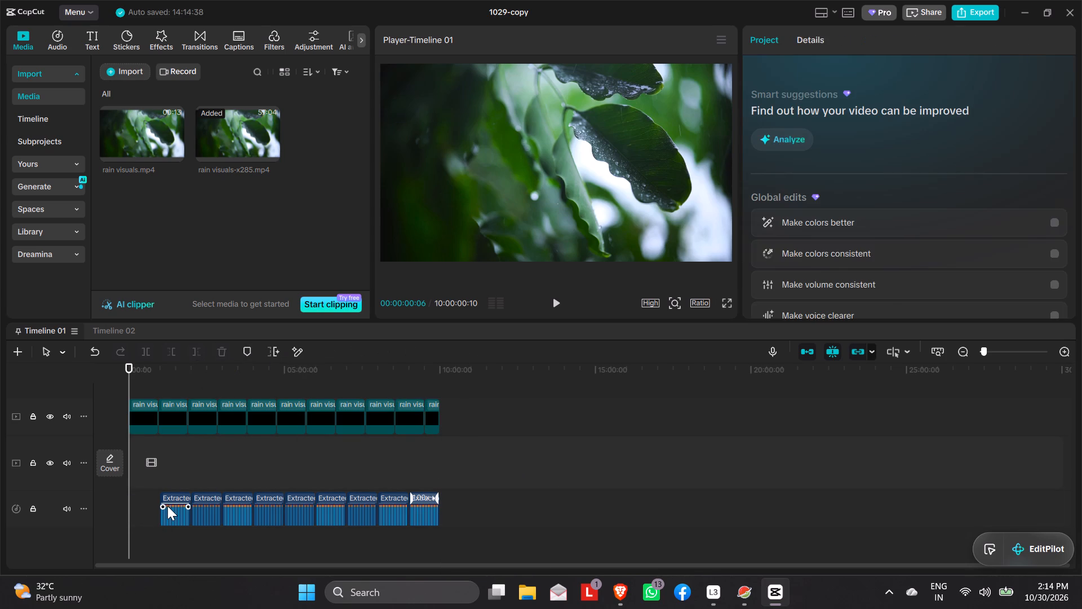
click(167, 506)
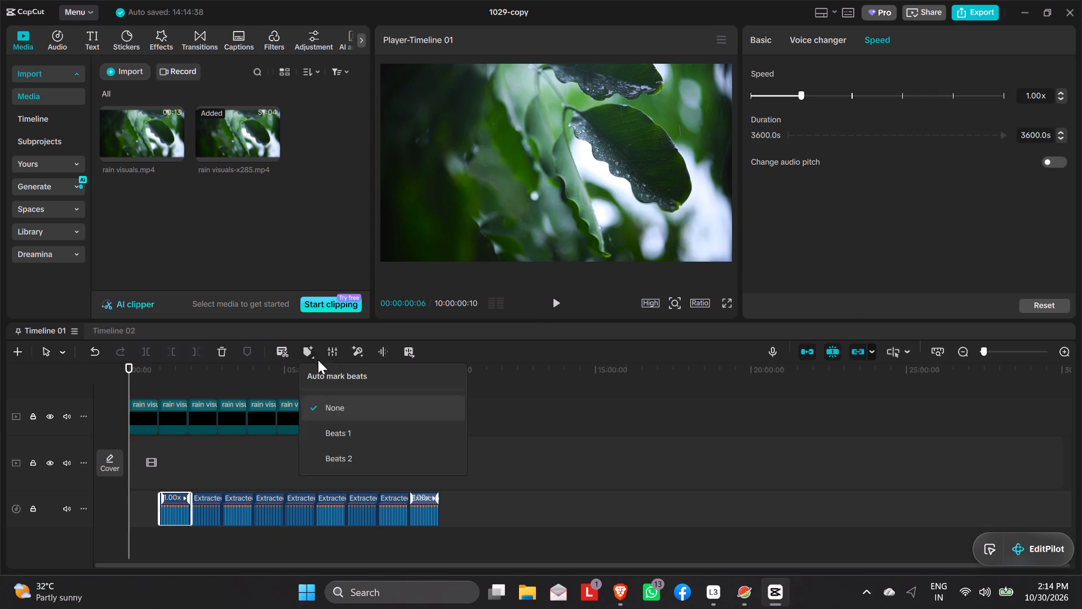
click(218, 349)
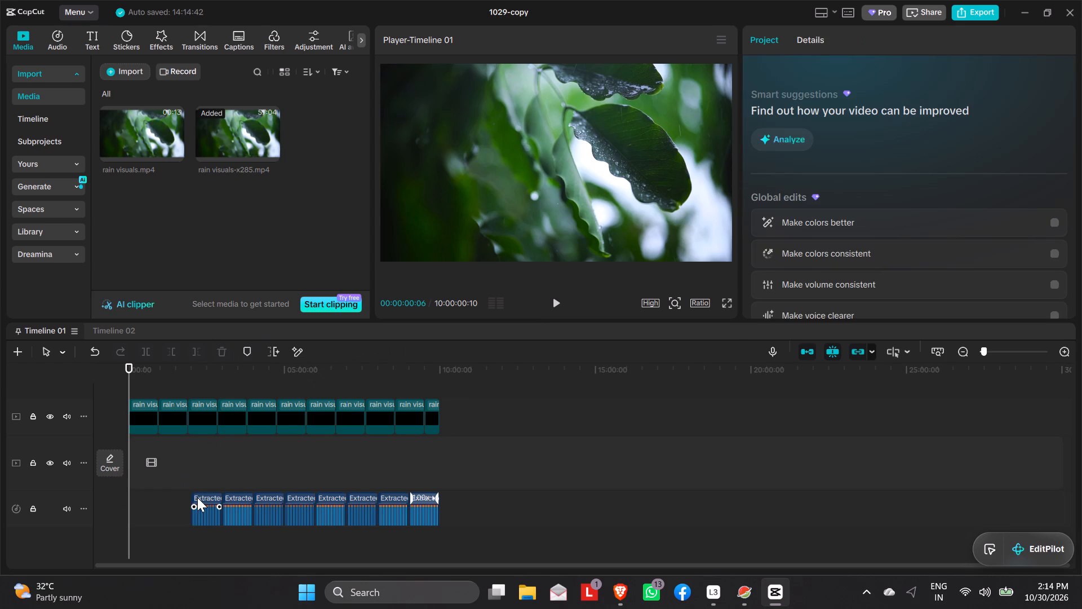
click(197, 499)
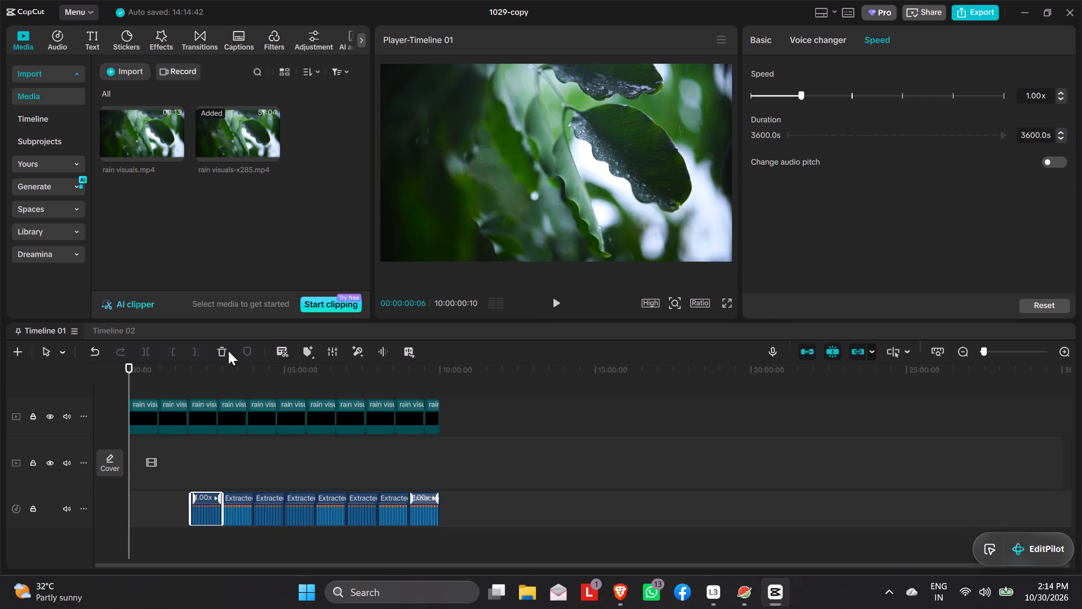
click(225, 351)
click(227, 513)
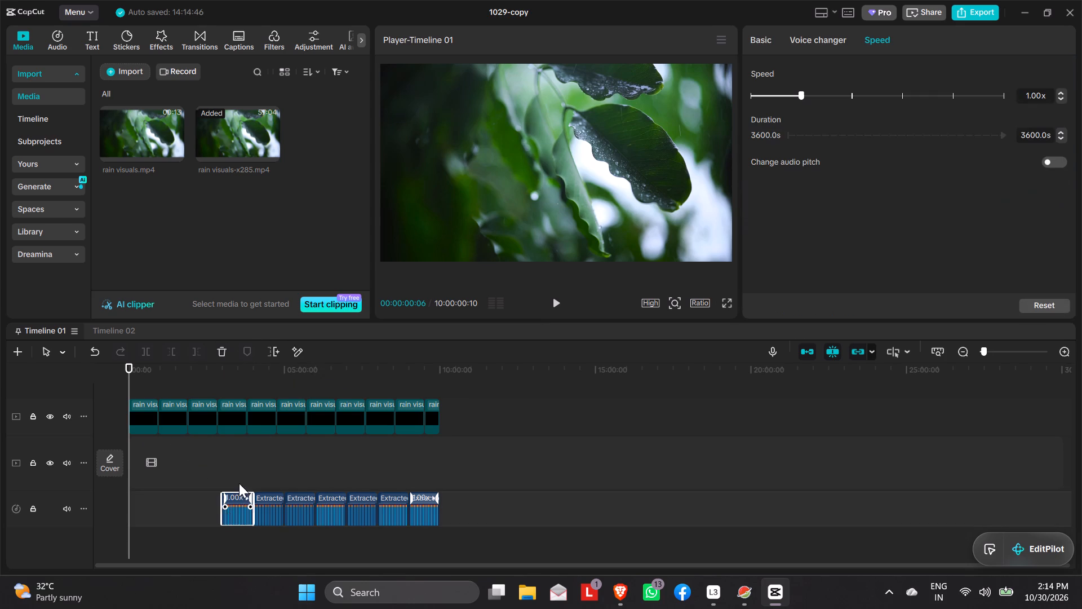
click(220, 352)
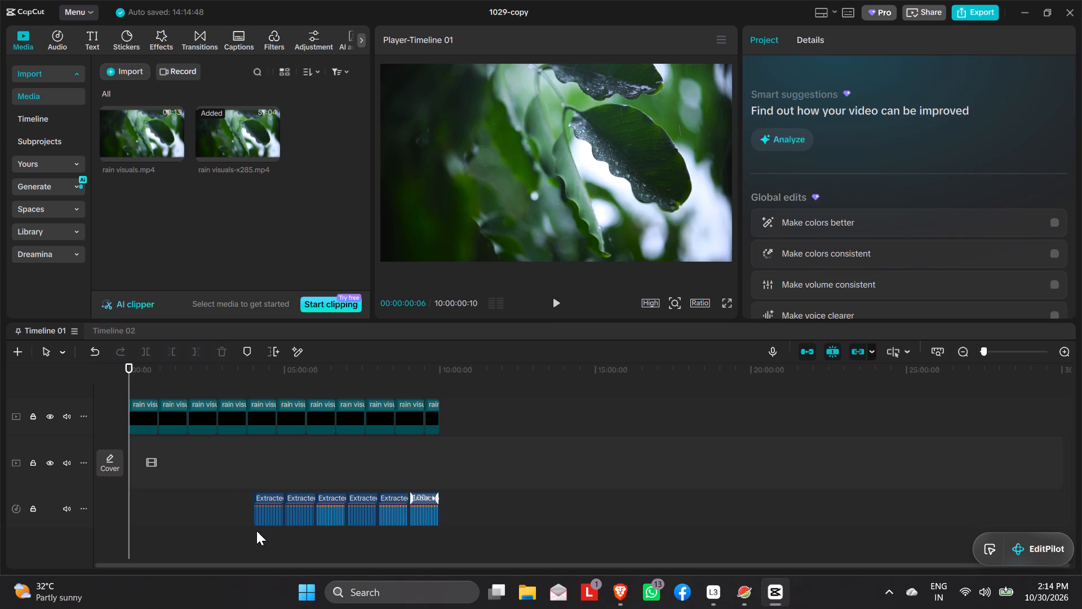
click(267, 509)
click(225, 347)
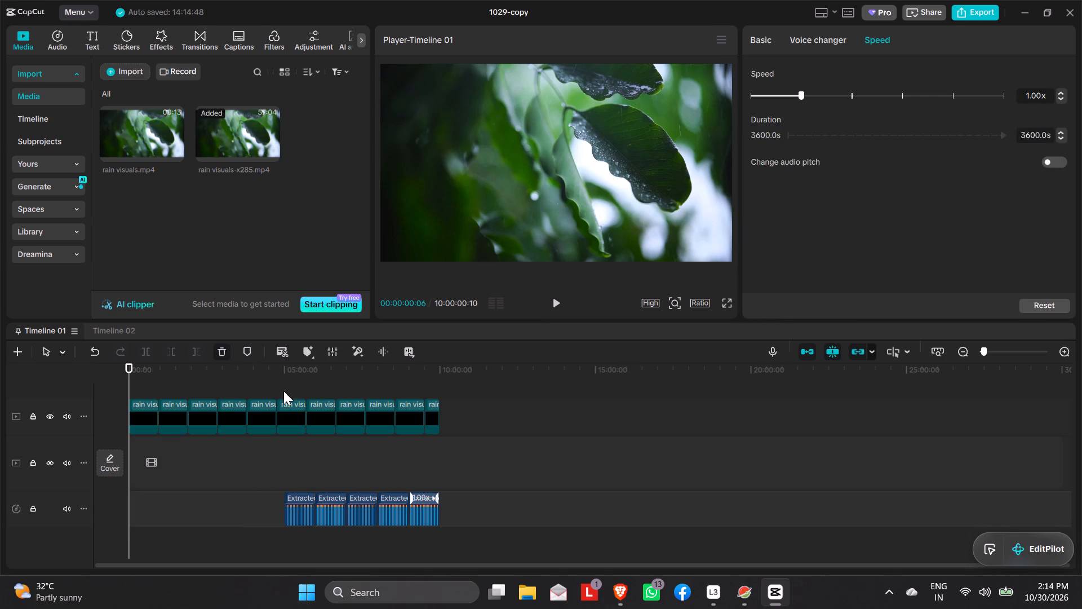
Delete the remaining five extracted audio clips one by one until the audio track is empty.
click(292, 510)
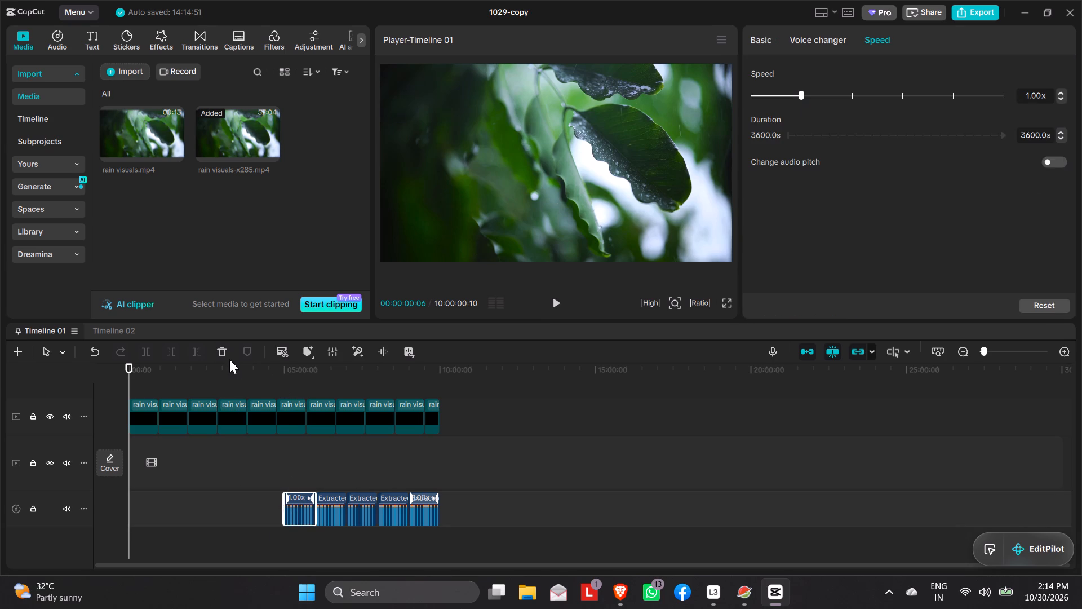
click(227, 356)
click(323, 511)
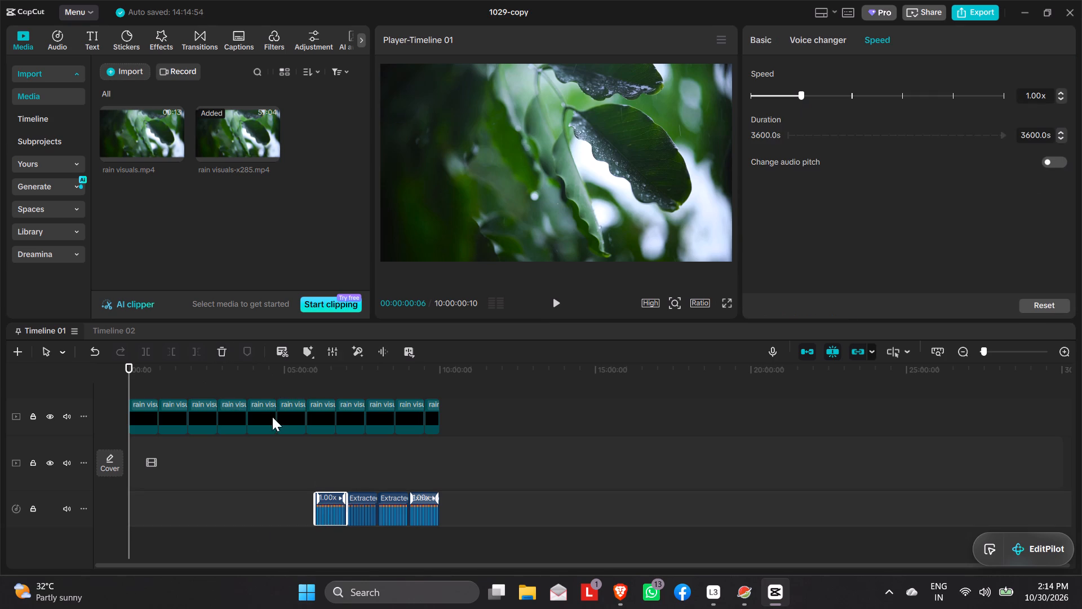
click(225, 348)
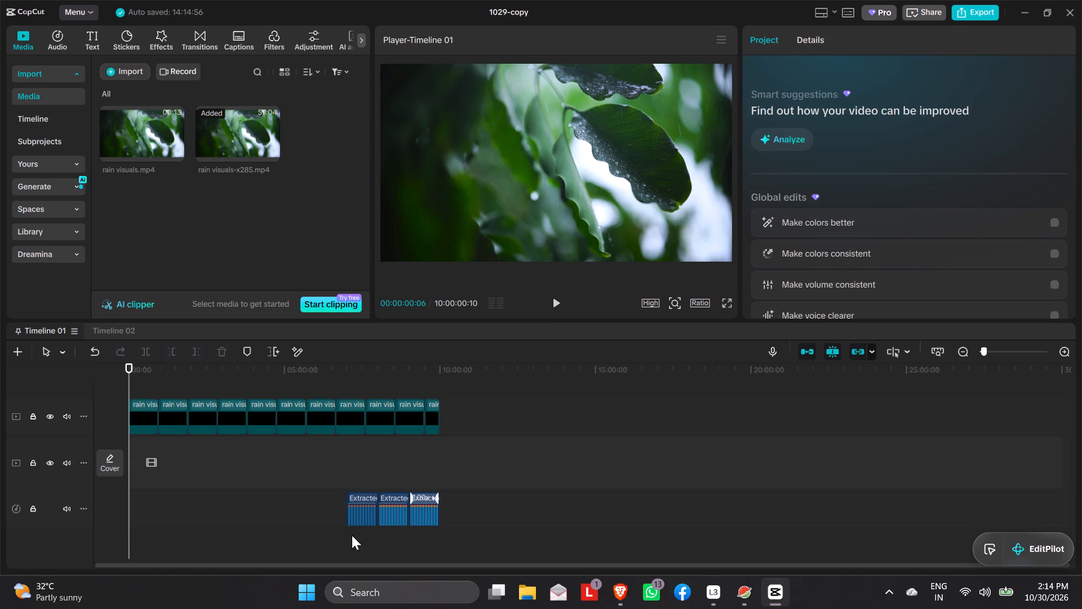
click(362, 506)
click(222, 350)
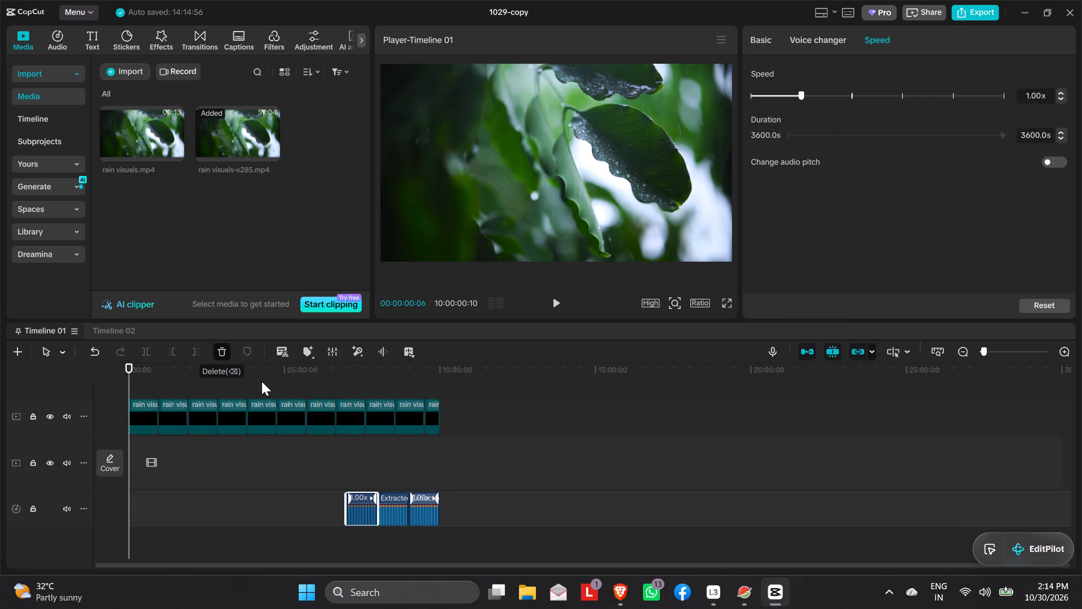
click(389, 517)
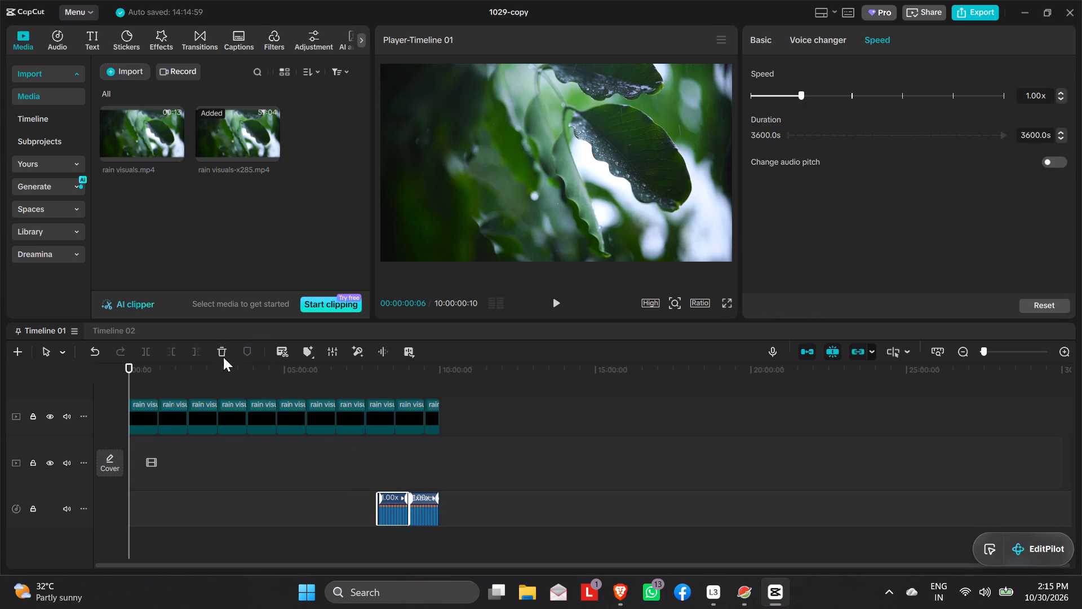
click(223, 357)
click(427, 522)
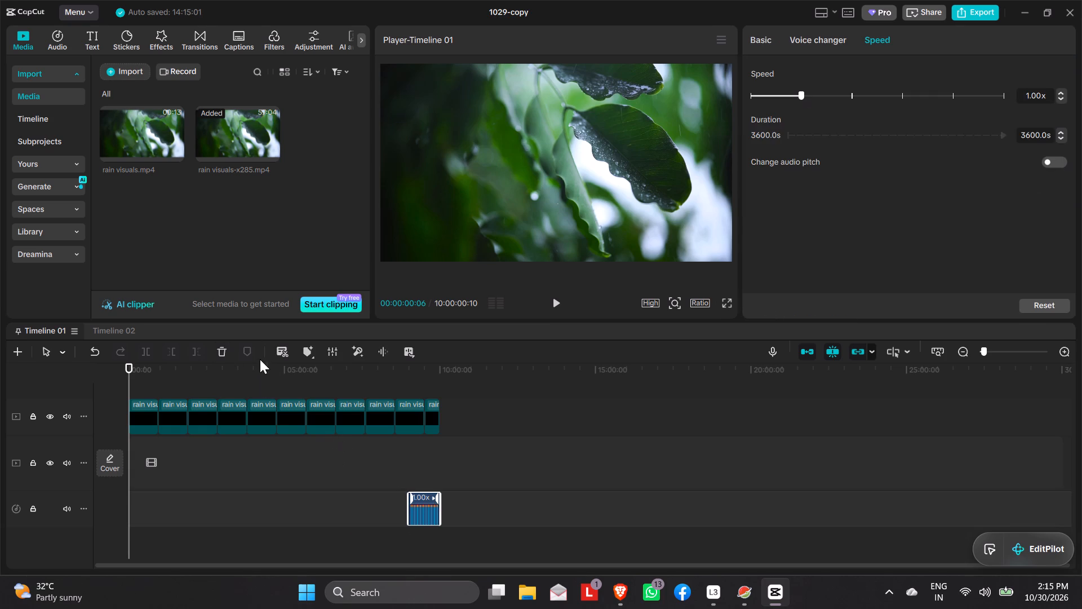
click(228, 350)
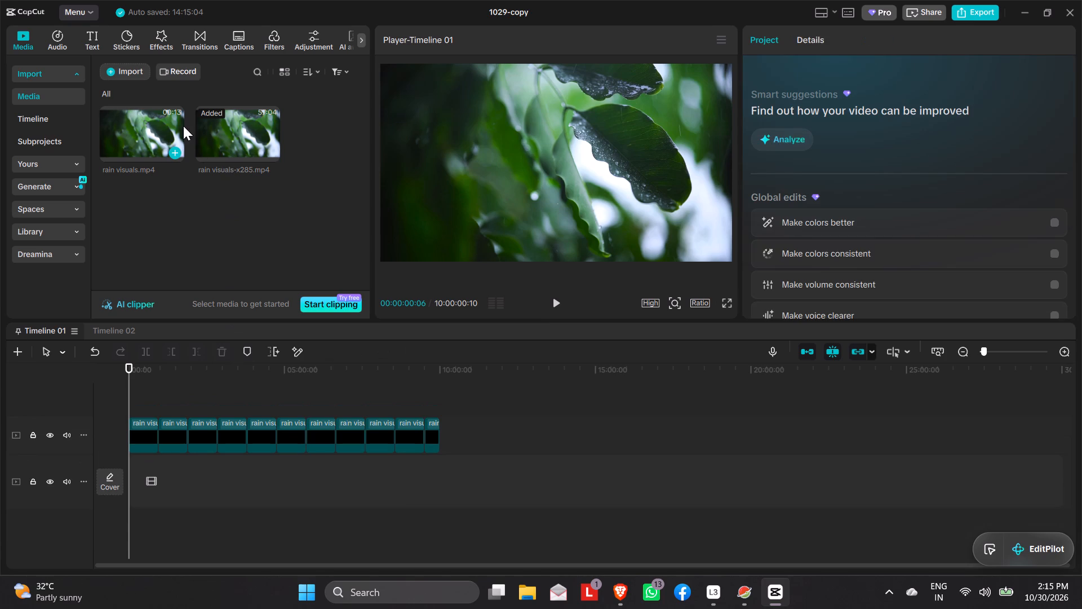
Import the recent file Midnight-Forest-Rain-1-Hour-Final from Downloads into the project media.
click(116, 70)
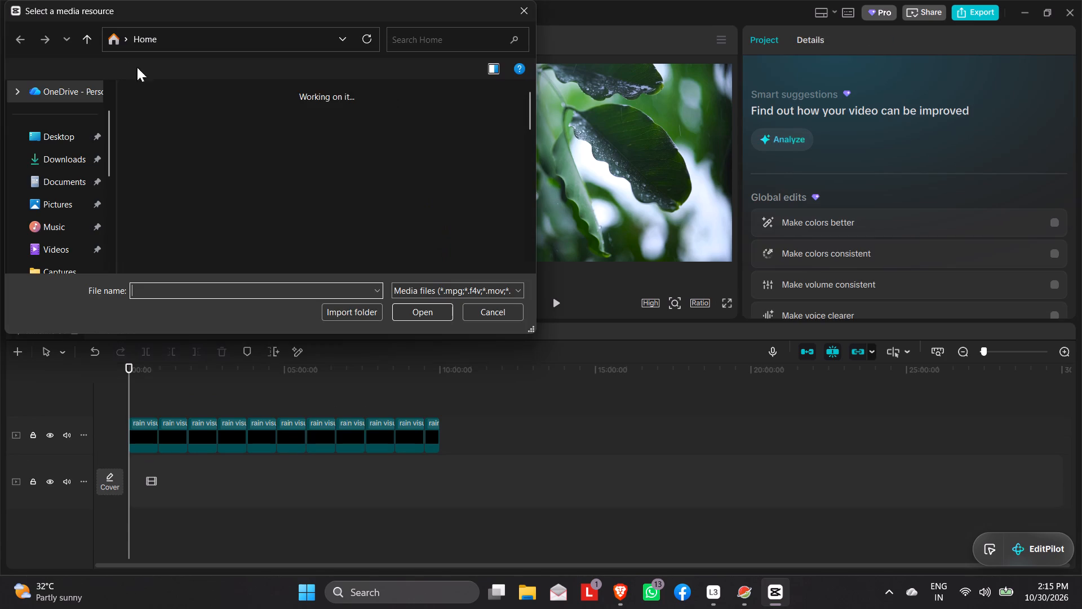
scroll(61, 114, up, 3)
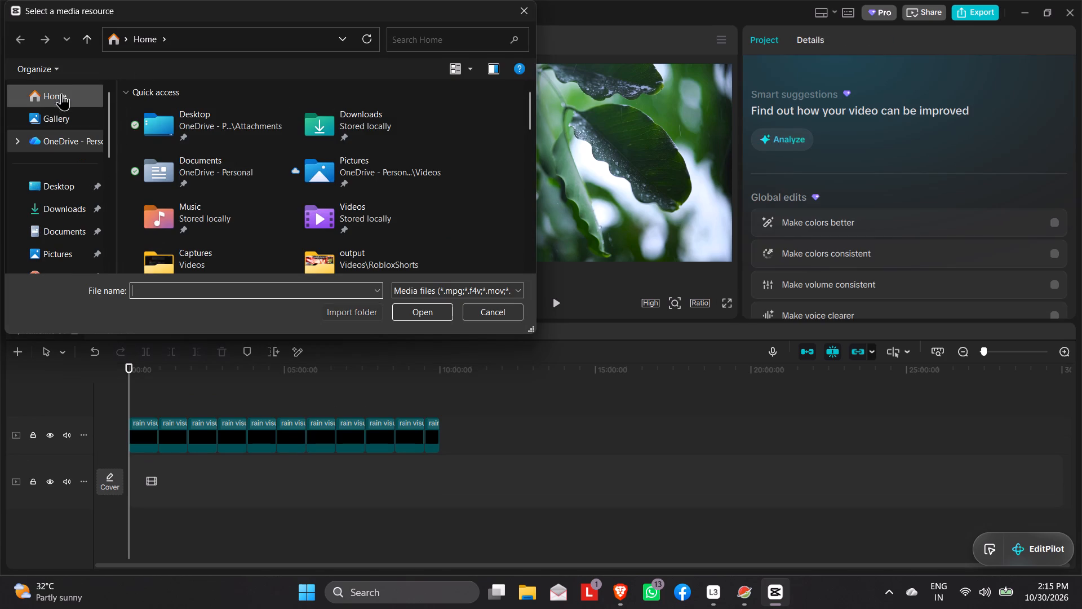
click(63, 90)
click(56, 92)
click(48, 95)
drag(42, 99, 53, 104)
click(70, 97)
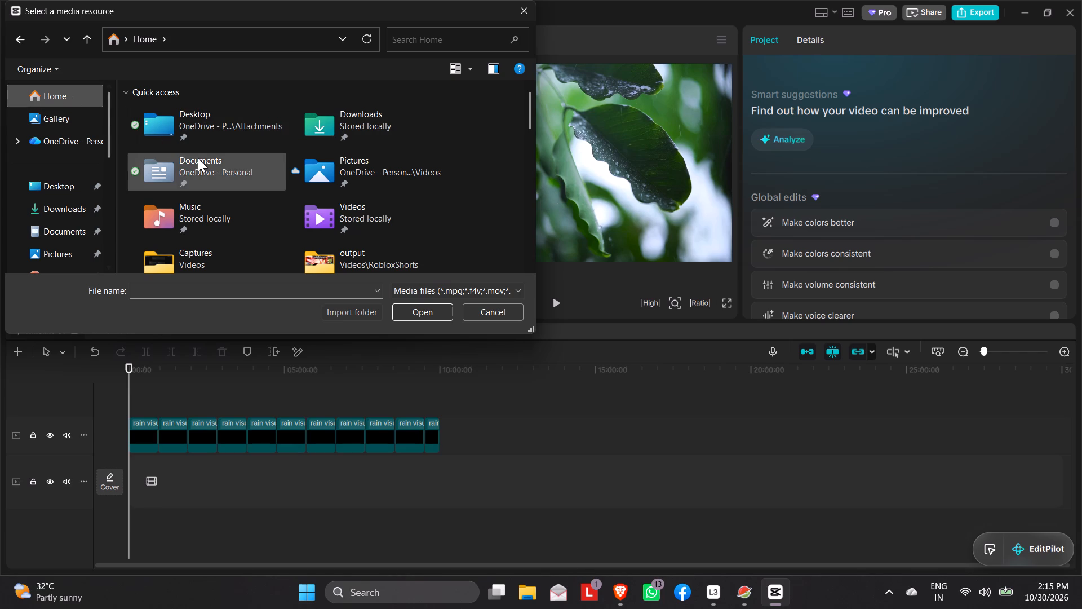
scroll(198, 161, down, 3)
scroll(244, 210, down, 1)
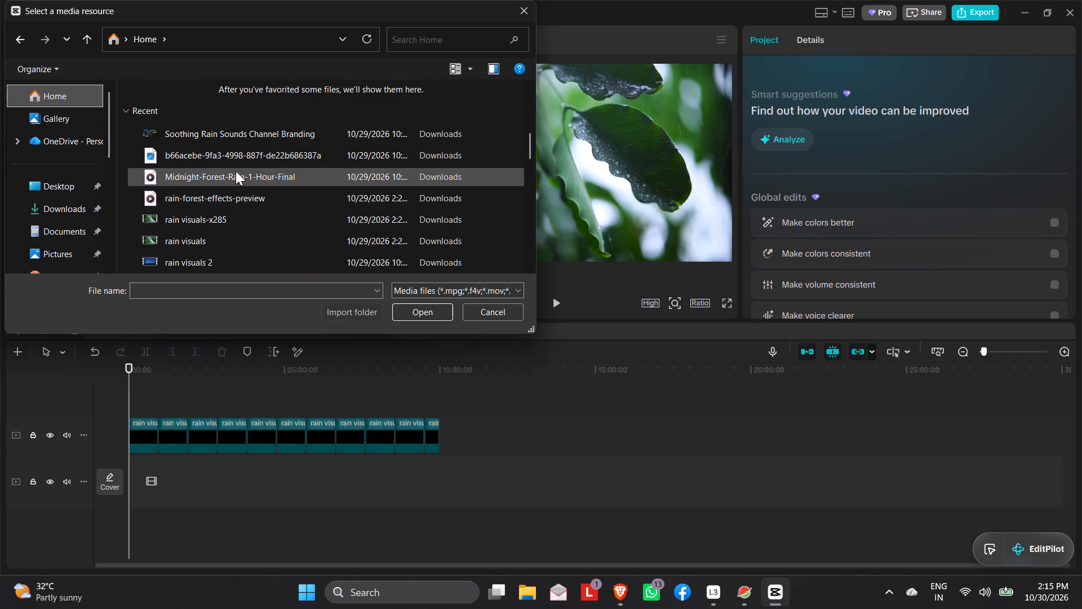
double_click(236, 171)
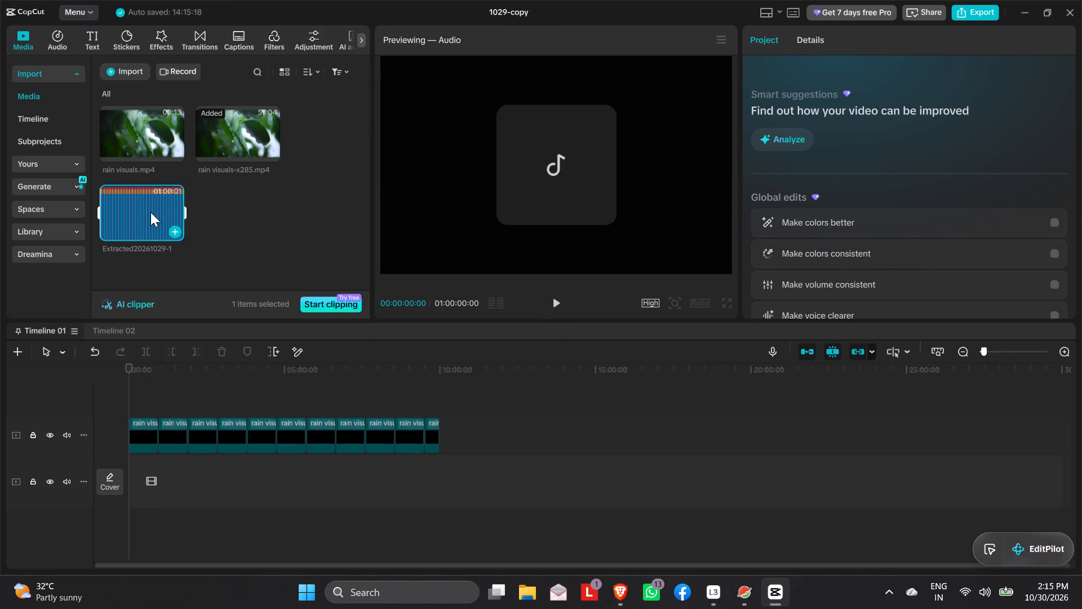
Place the imported one-hour rain audio on the timeline below the video tracks, starting at the very beginning.
drag(139, 213, 158, 481)
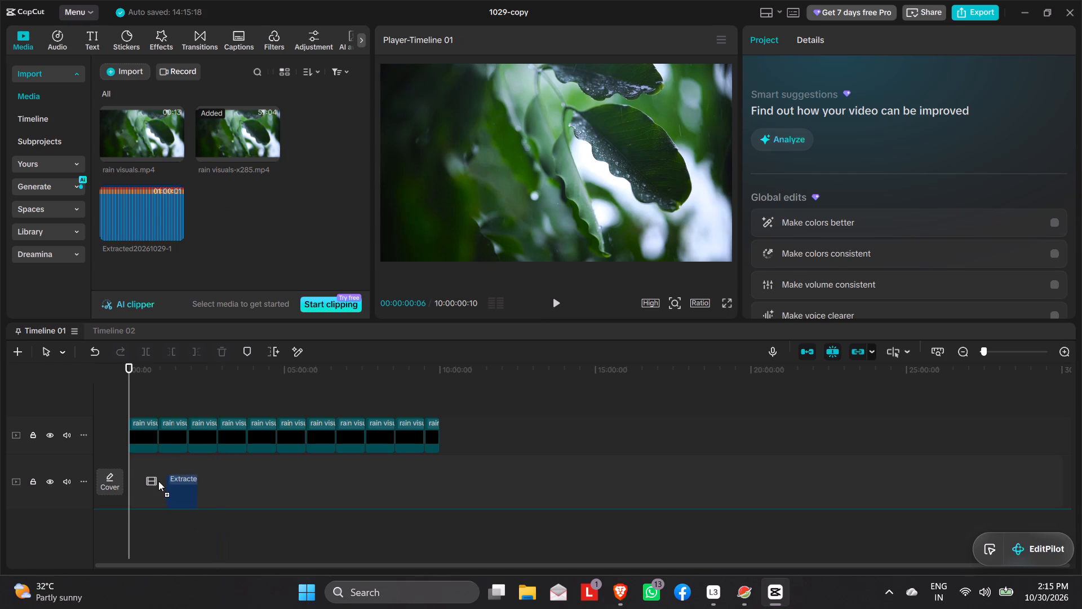
drag(158, 481, 127, 465)
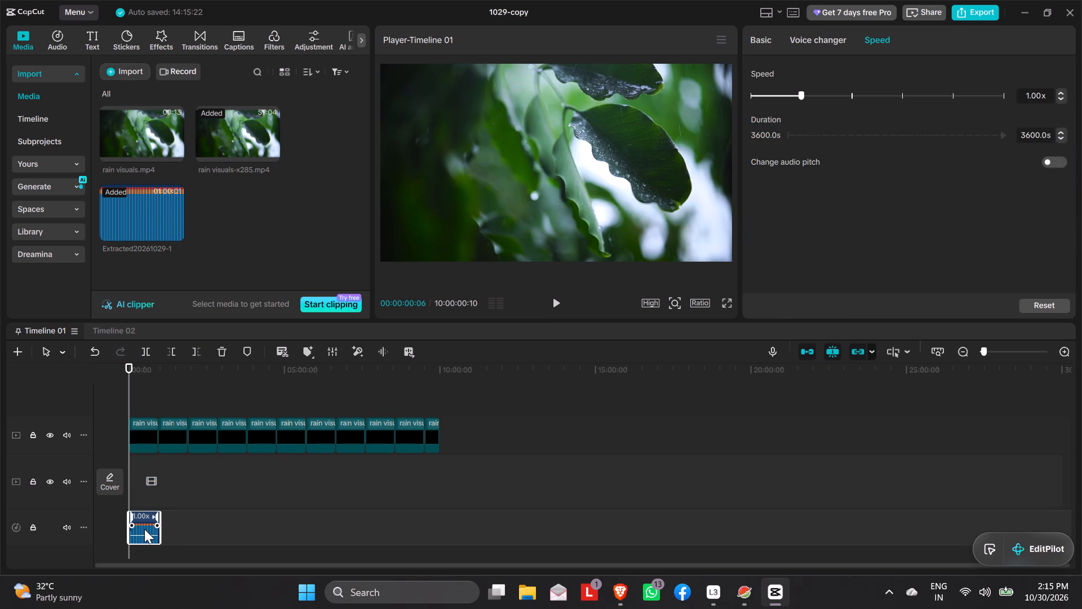
Copy the one-hour audio clip and paste it at 00:57:03:13, at the end of the first rain visuals clip.
click(143, 526)
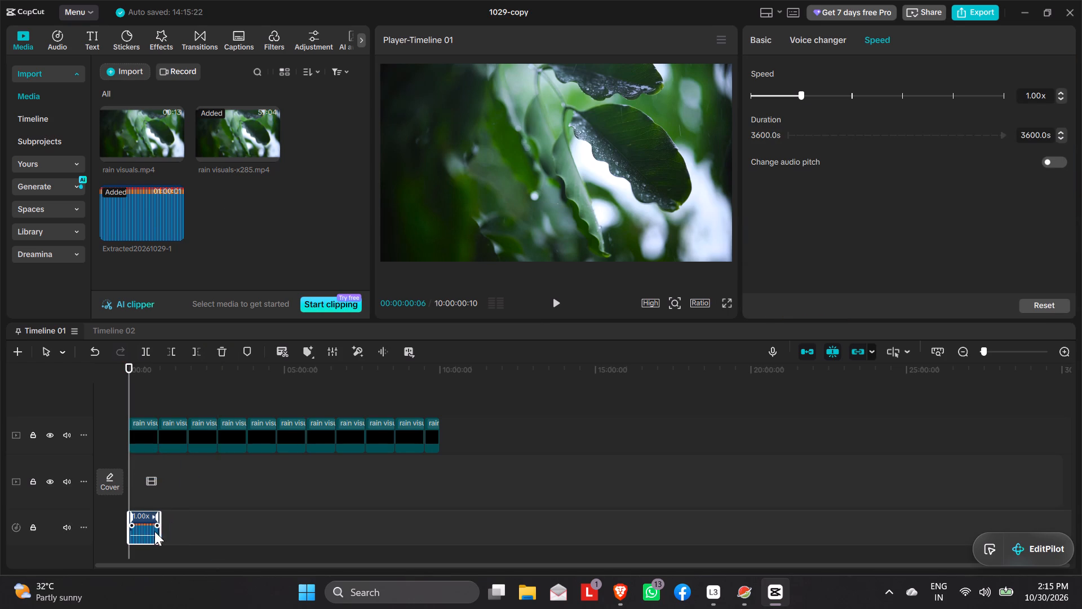
click(161, 535)
key(ctrl+c)
click(165, 497)
click(164, 492)
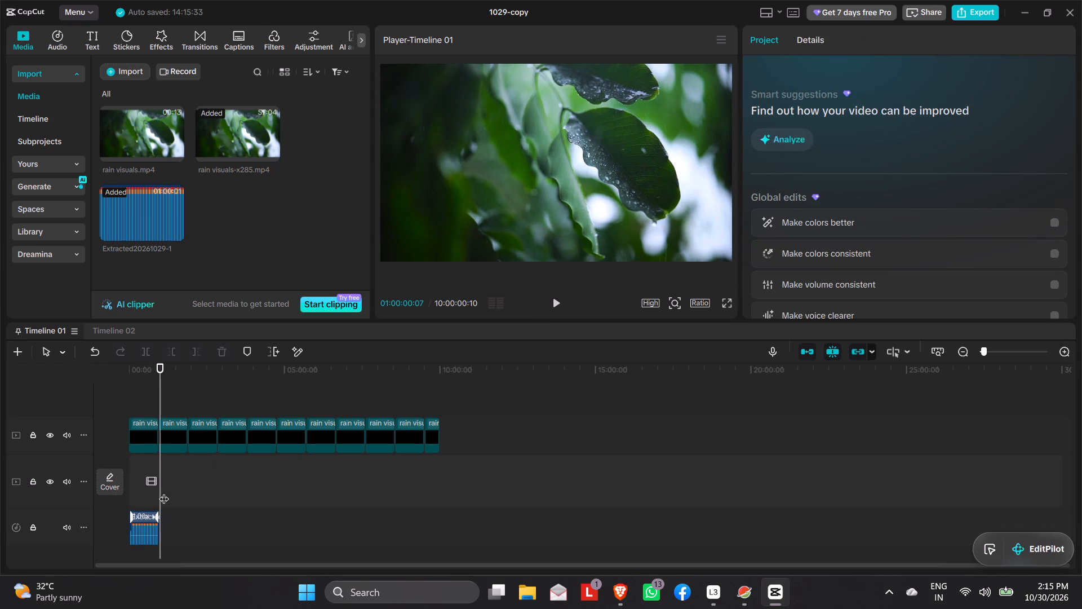
drag(163, 489, 154, 482)
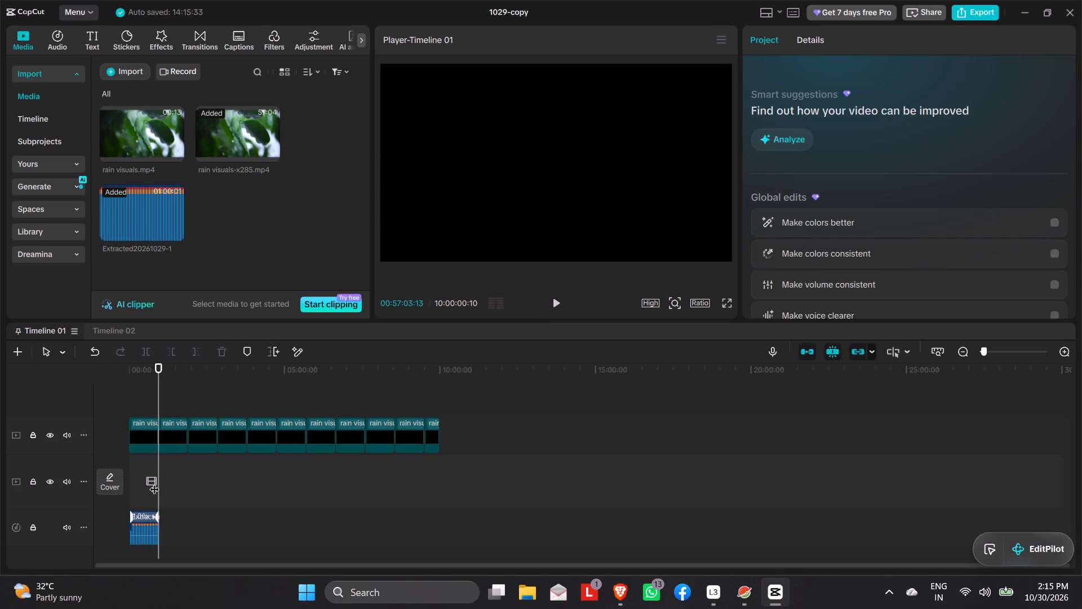
key(ctrl+v)
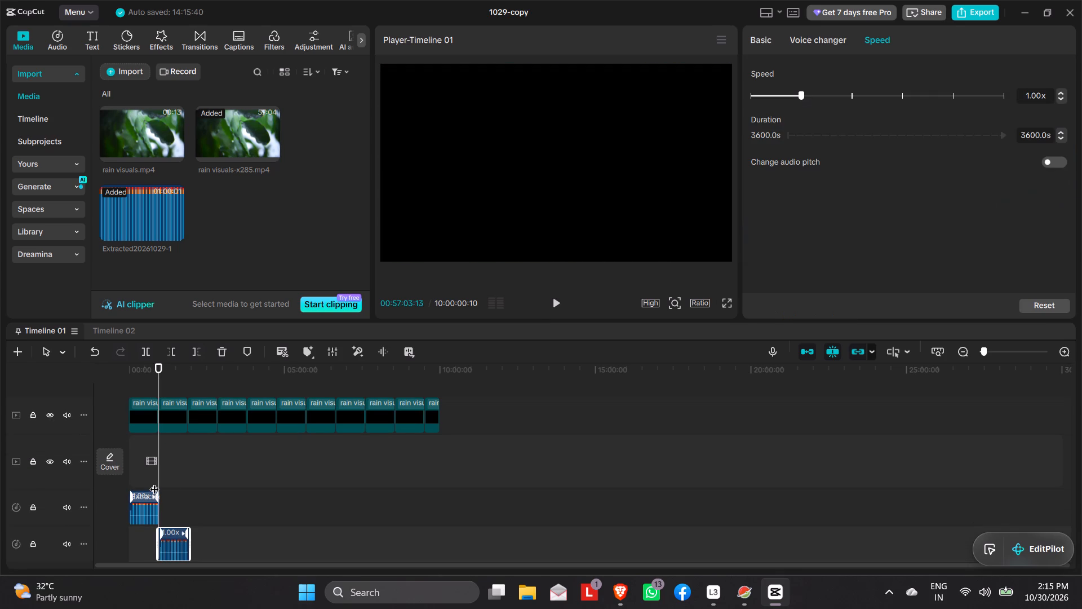
Paste two more copies of the audio clip at 01:54:06:26, at the end of the second rain visuals clip.
click(190, 488)
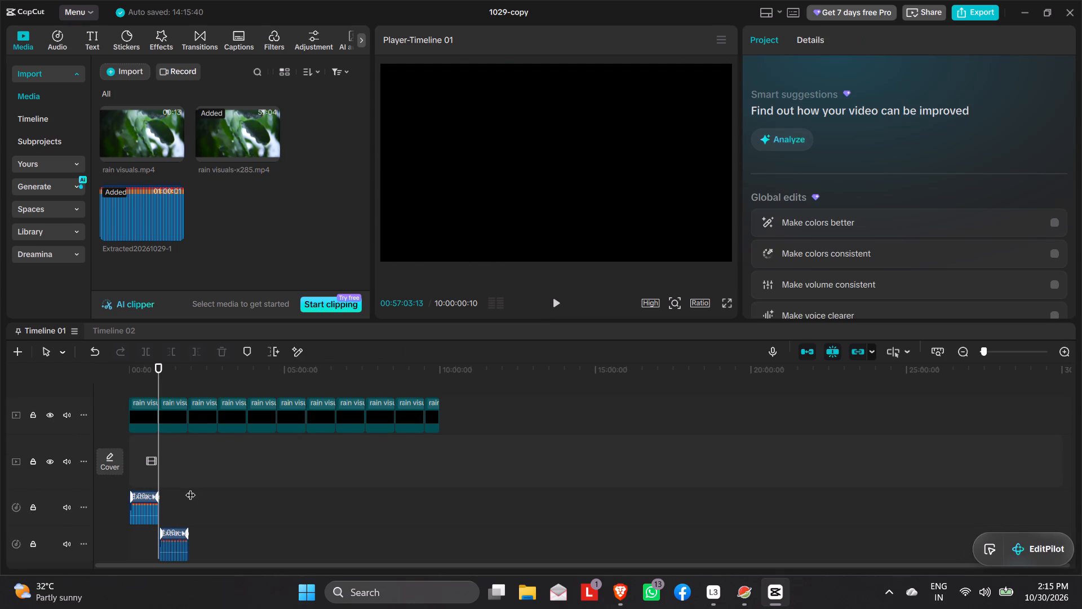
key(ctrl+v)
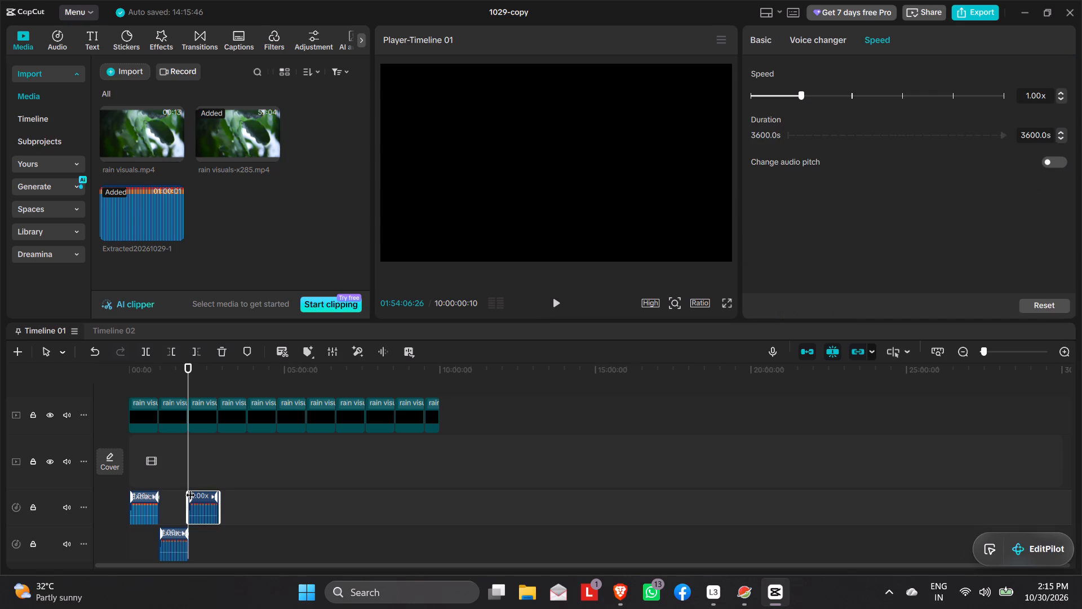
key(ctrl+v)
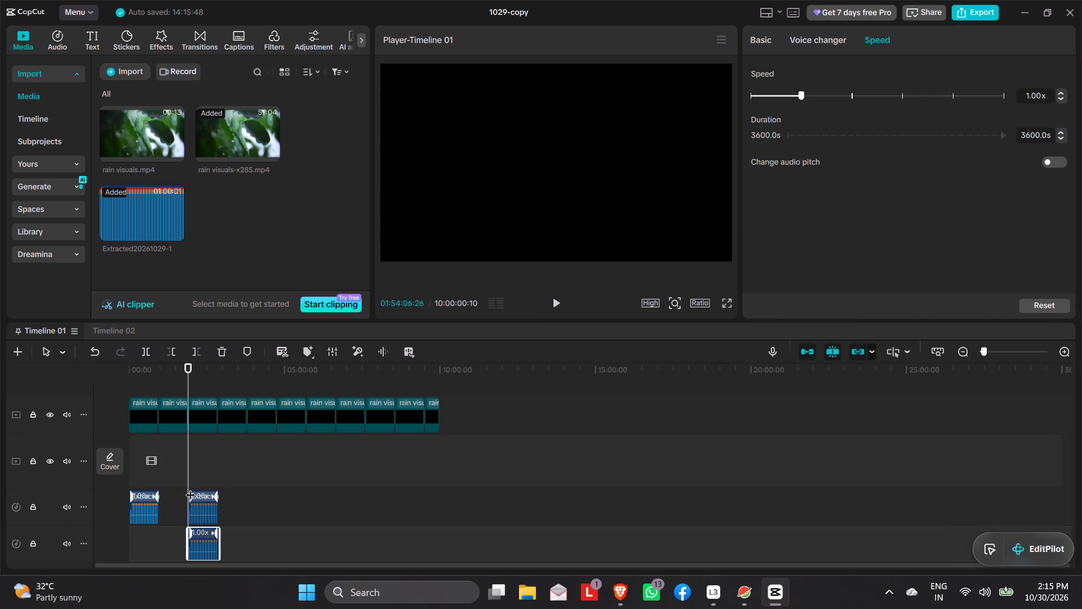
Delete the one-hour audio copy on the lowest audio track that starts at the end of the first rain visuals clip.
scroll(194, 514, down, 1)
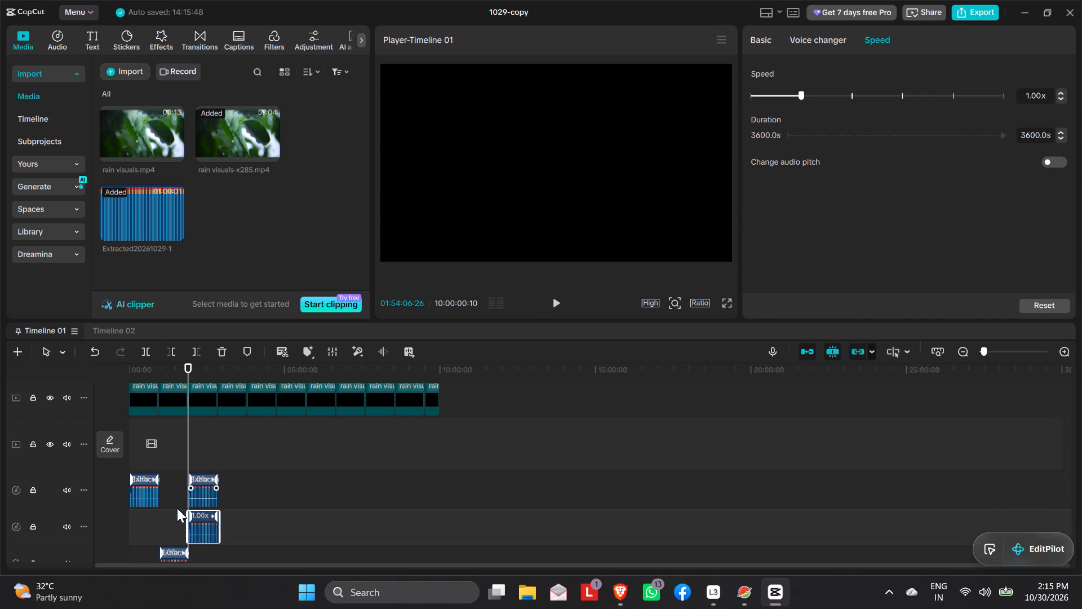
click(174, 546)
click(178, 550)
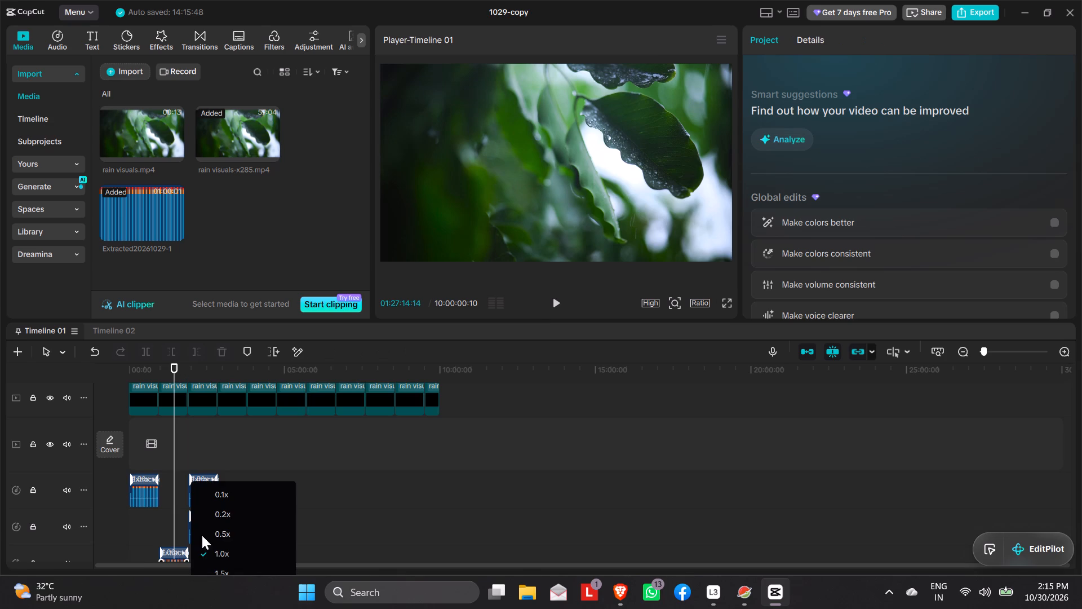
scroll(410, 475, down, 3)
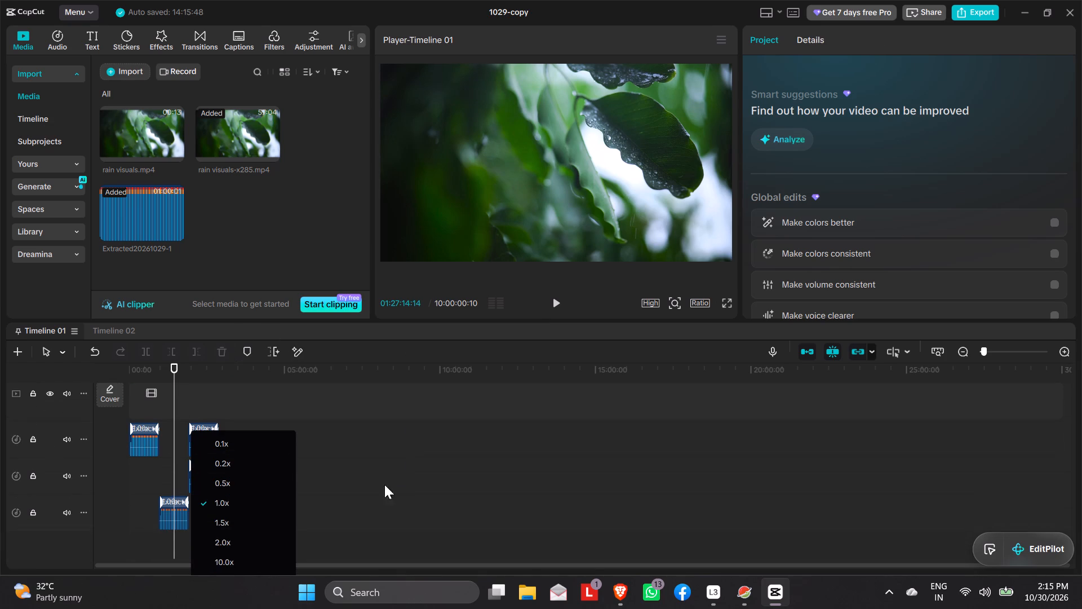
click(162, 515)
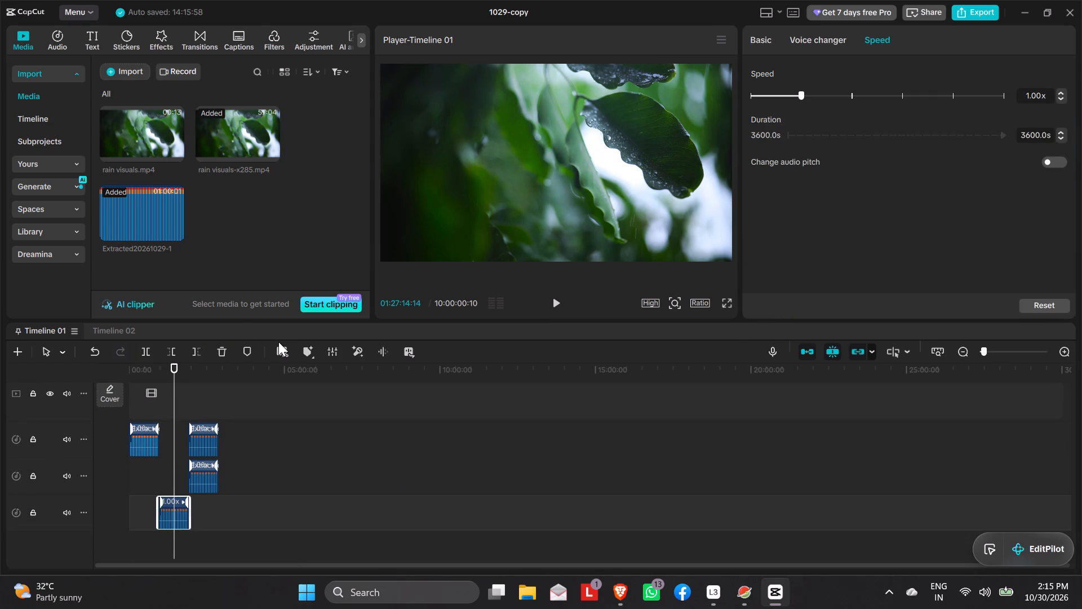
click(228, 350)
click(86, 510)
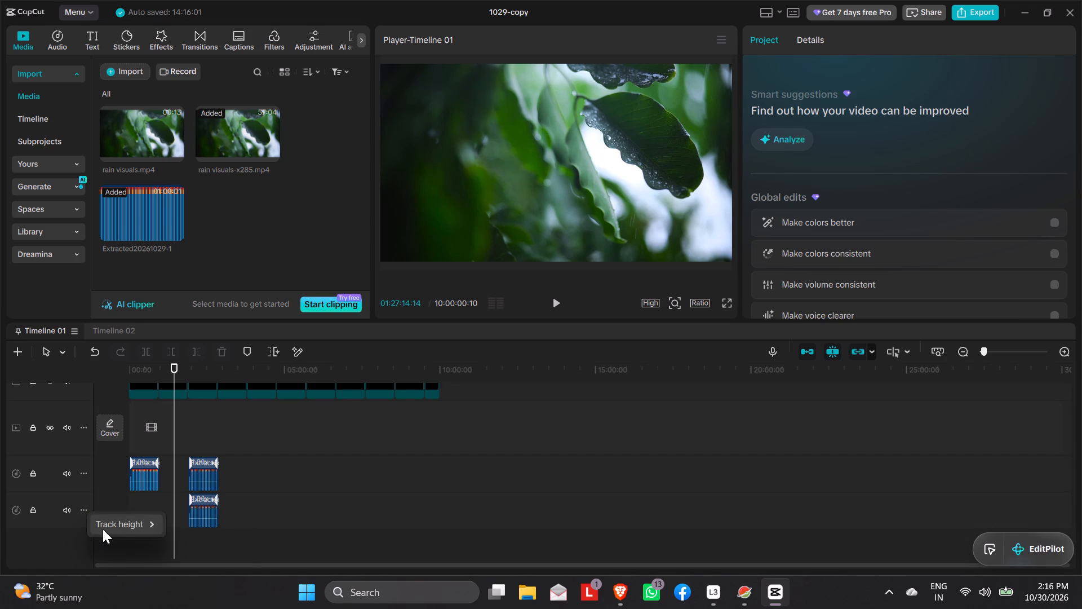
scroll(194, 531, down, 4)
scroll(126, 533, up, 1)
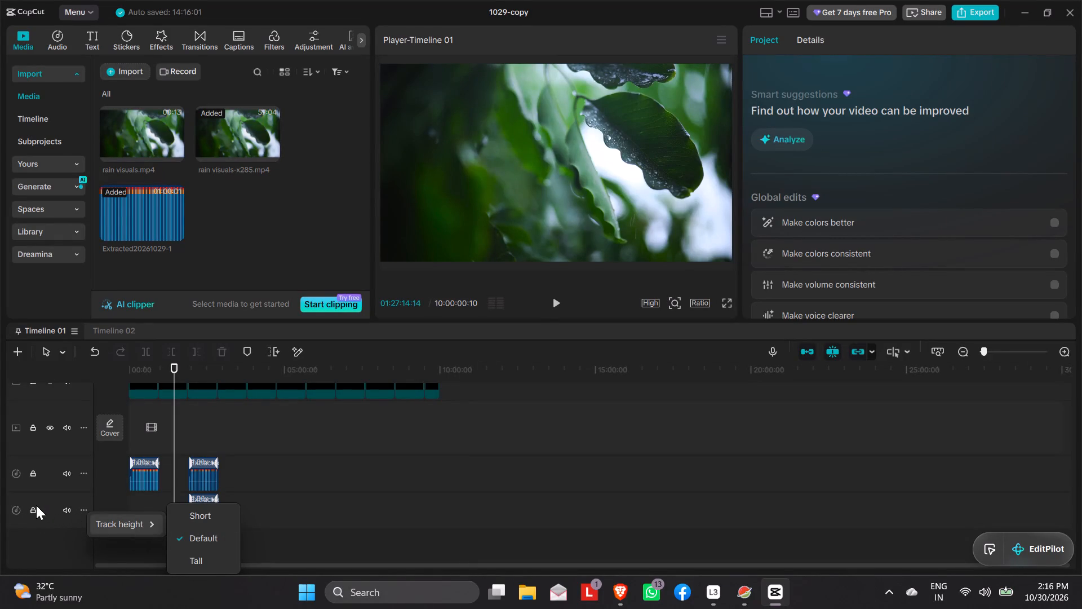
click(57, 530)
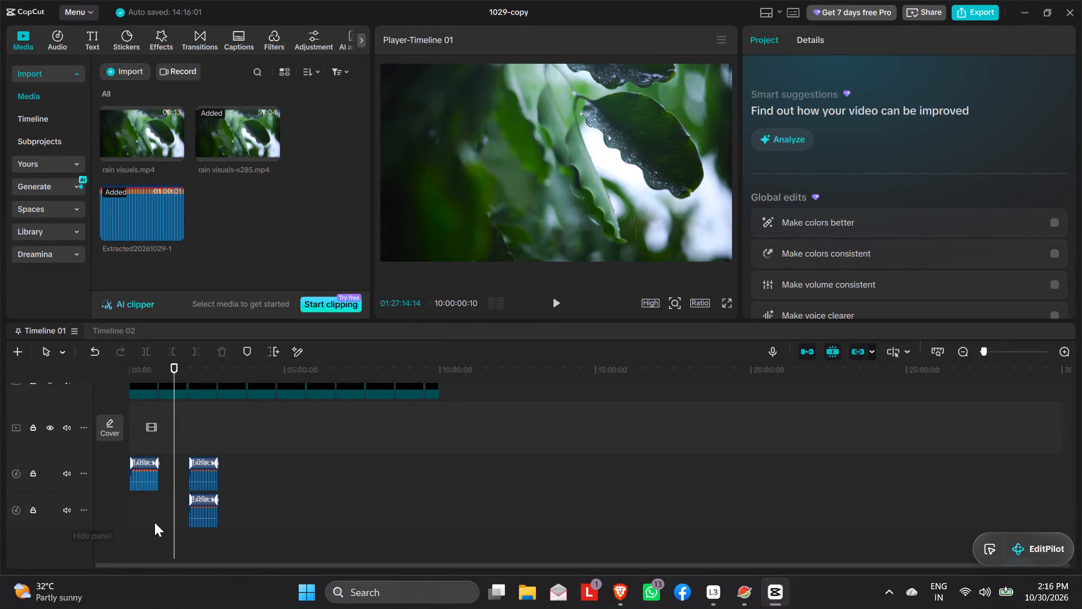
Delete the duplicate audio copy on the second audio track that starts at 01:54:06:26.
click(197, 509)
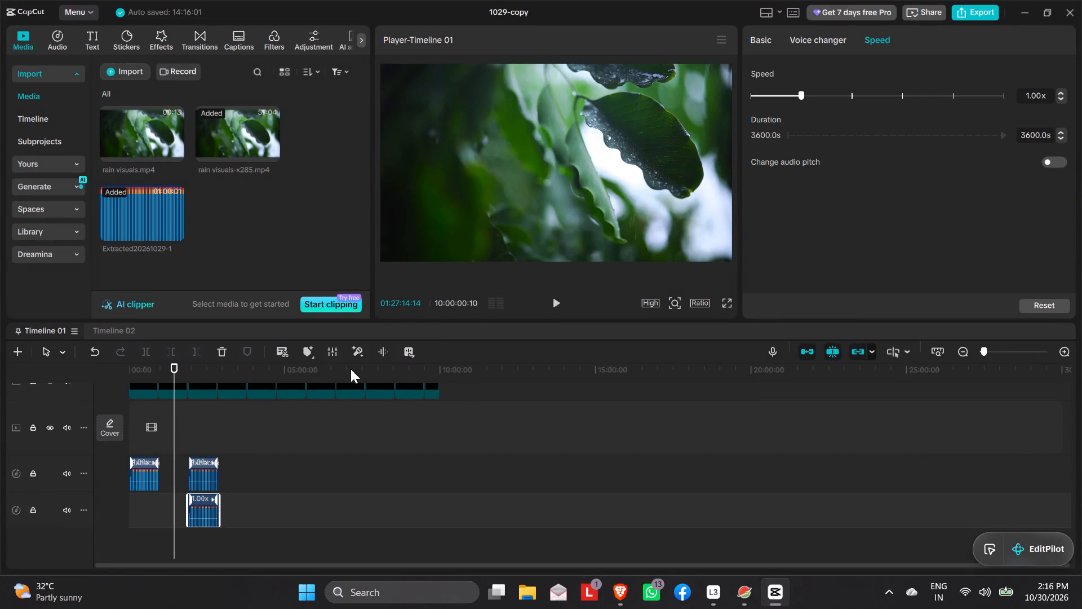
click(217, 354)
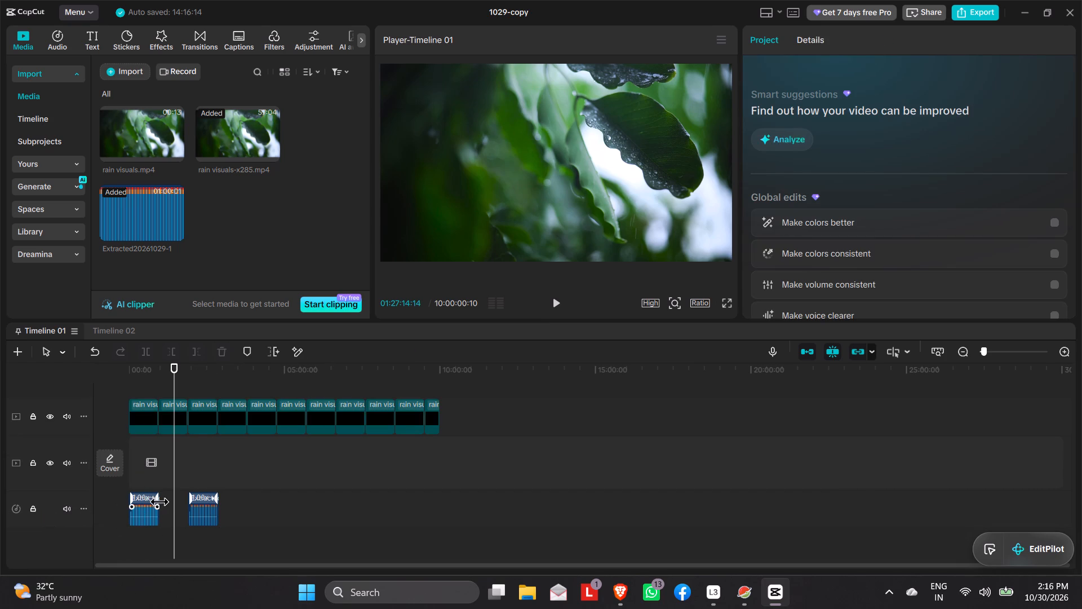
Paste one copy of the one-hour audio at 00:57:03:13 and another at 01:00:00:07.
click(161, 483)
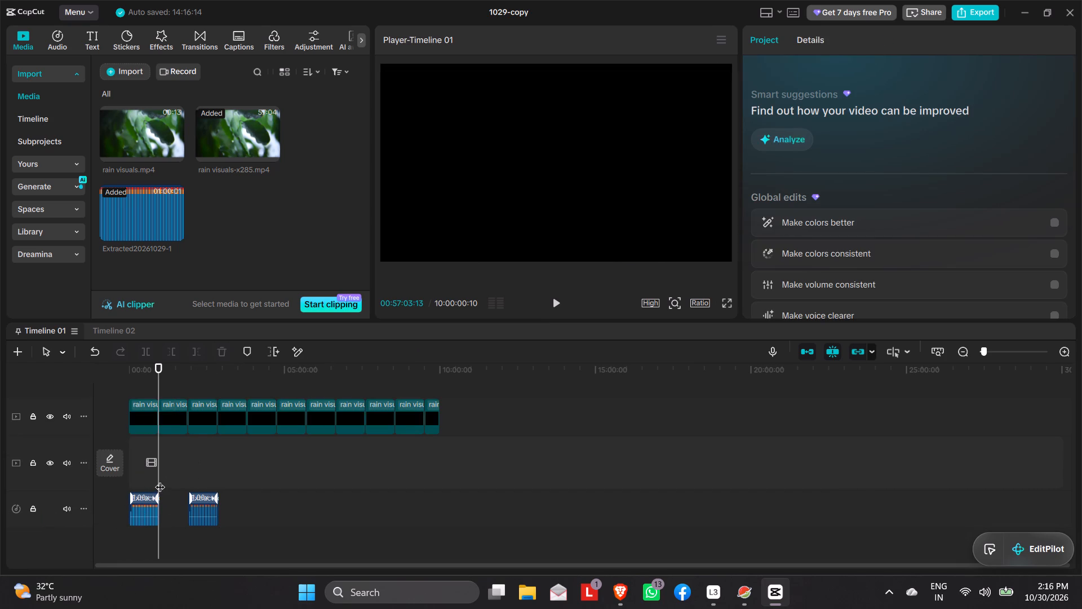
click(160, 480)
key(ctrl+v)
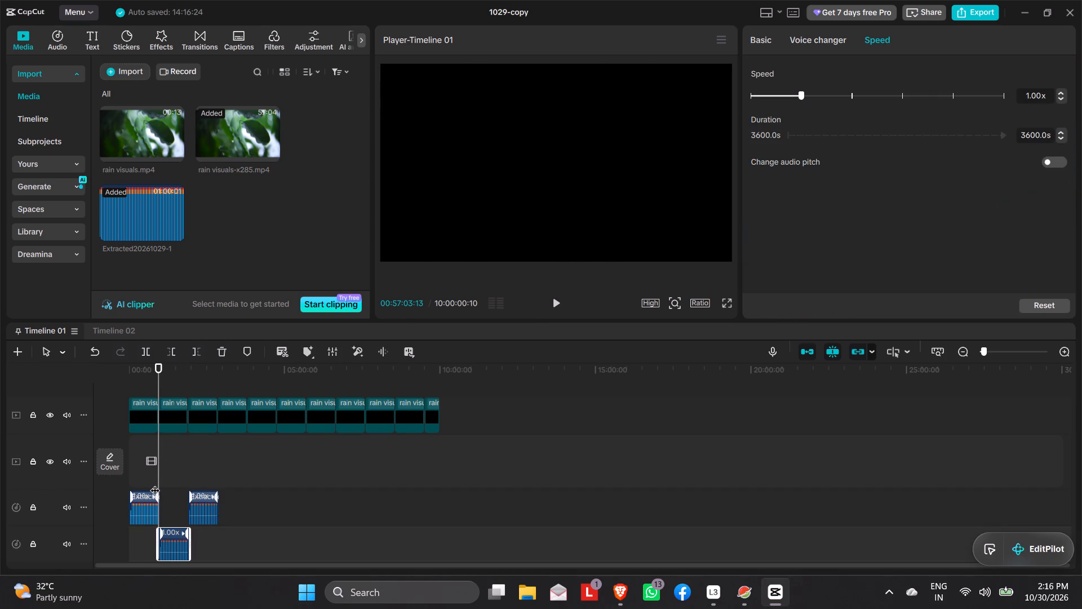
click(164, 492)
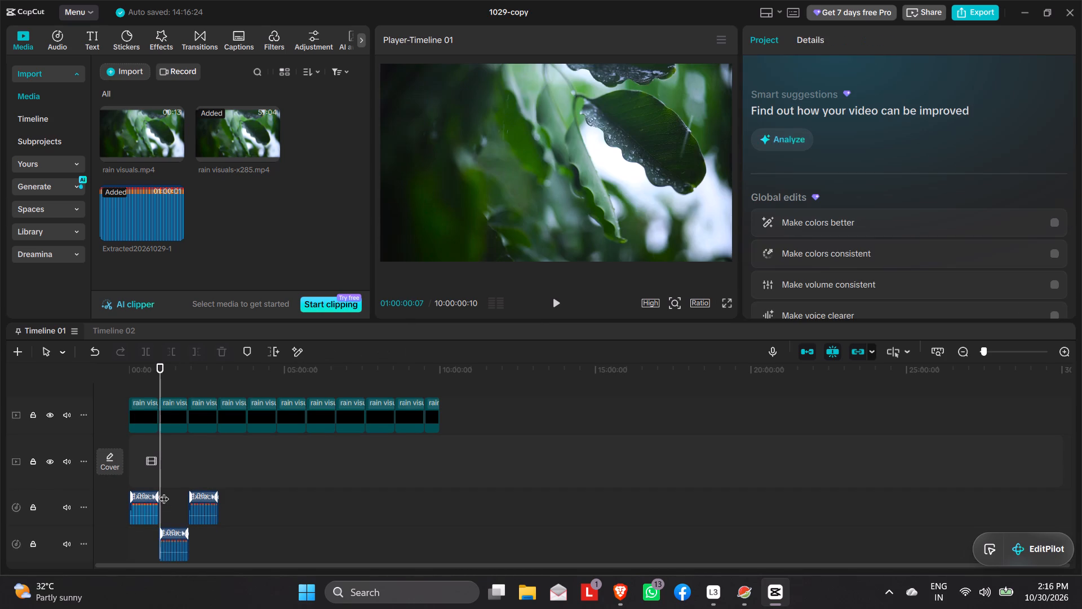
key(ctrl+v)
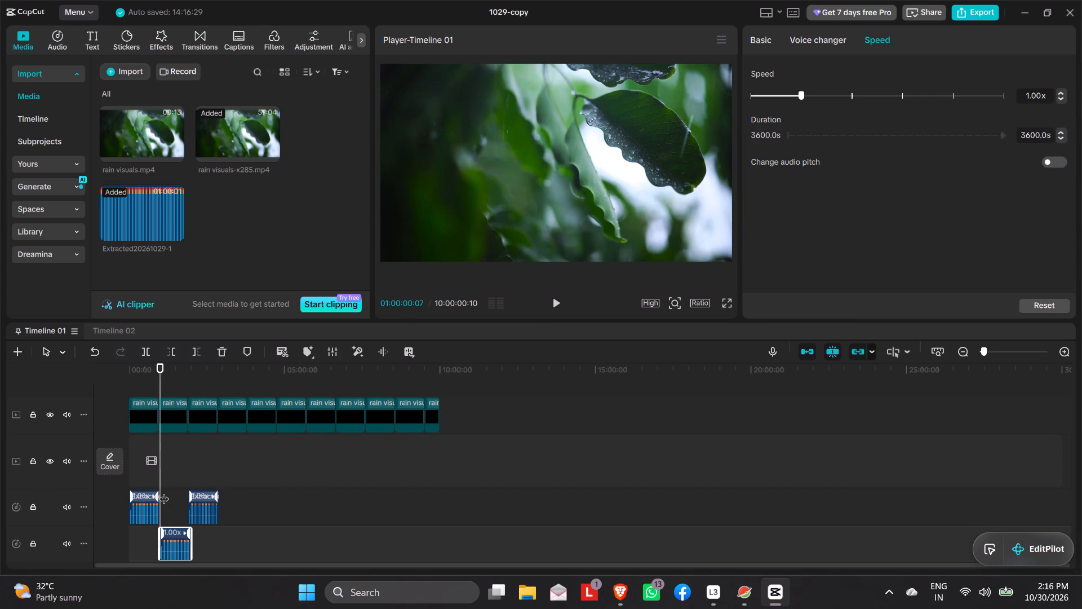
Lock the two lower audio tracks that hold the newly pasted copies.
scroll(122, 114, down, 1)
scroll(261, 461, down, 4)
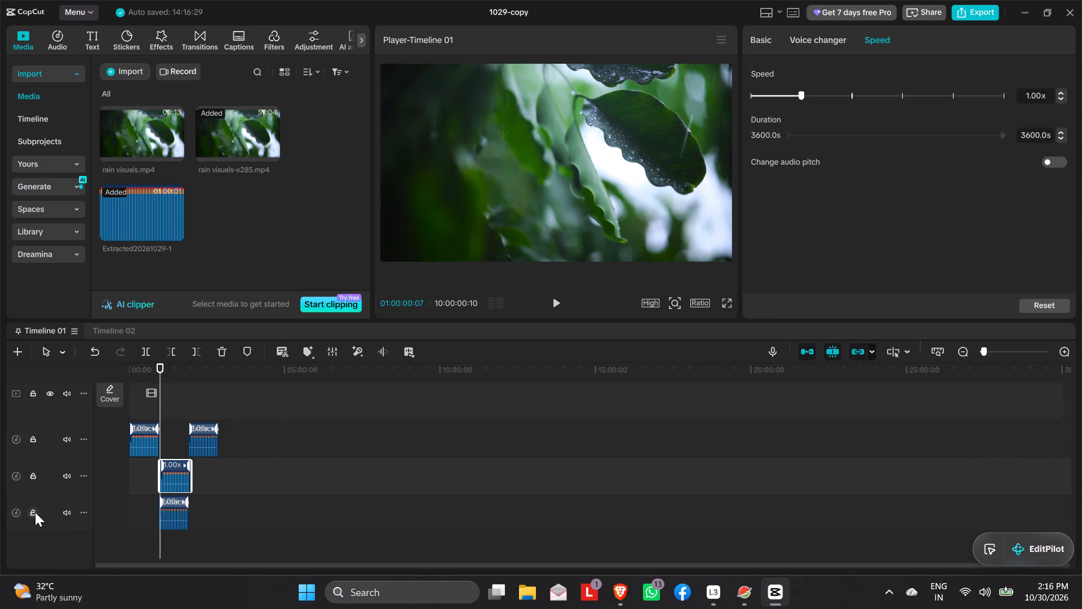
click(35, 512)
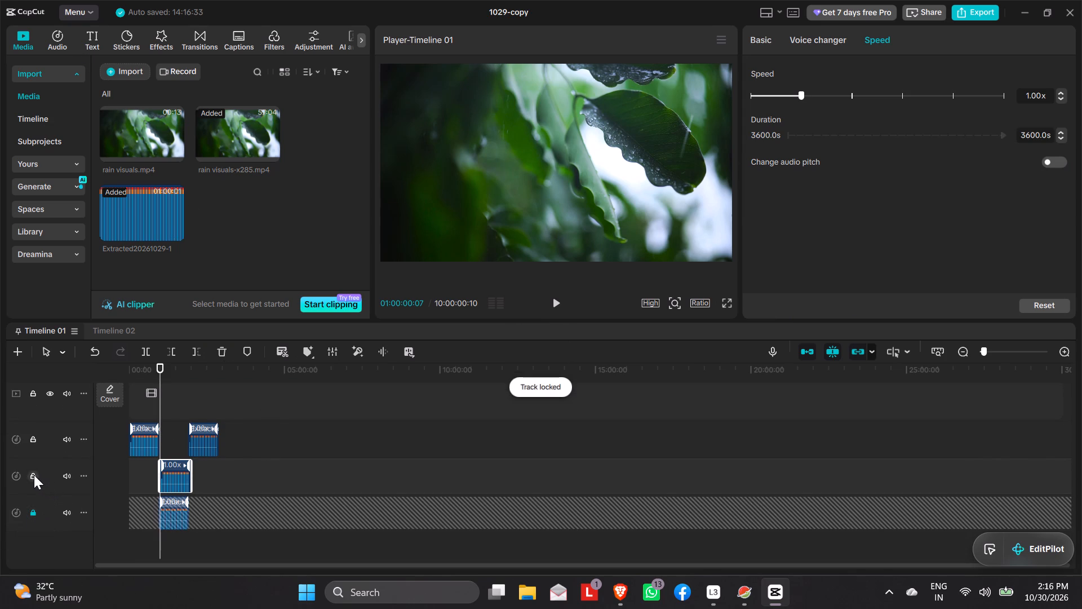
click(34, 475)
Paste another copy of the one-hour audio at 00:57:03:13 while the two lower audio tracks are locked.
click(168, 470)
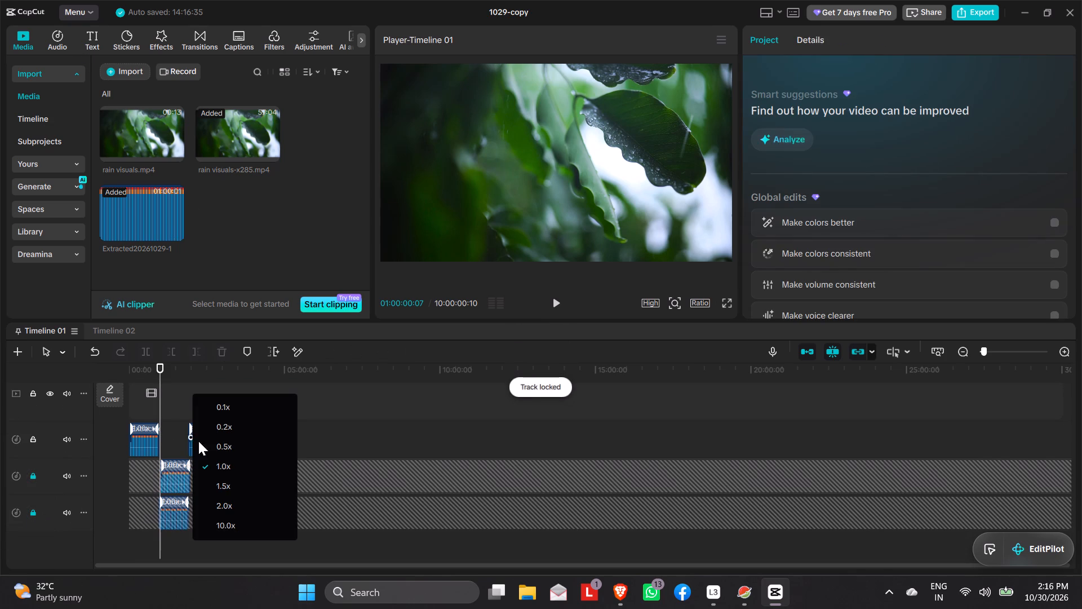
click(164, 447)
drag(160, 427, 156, 421)
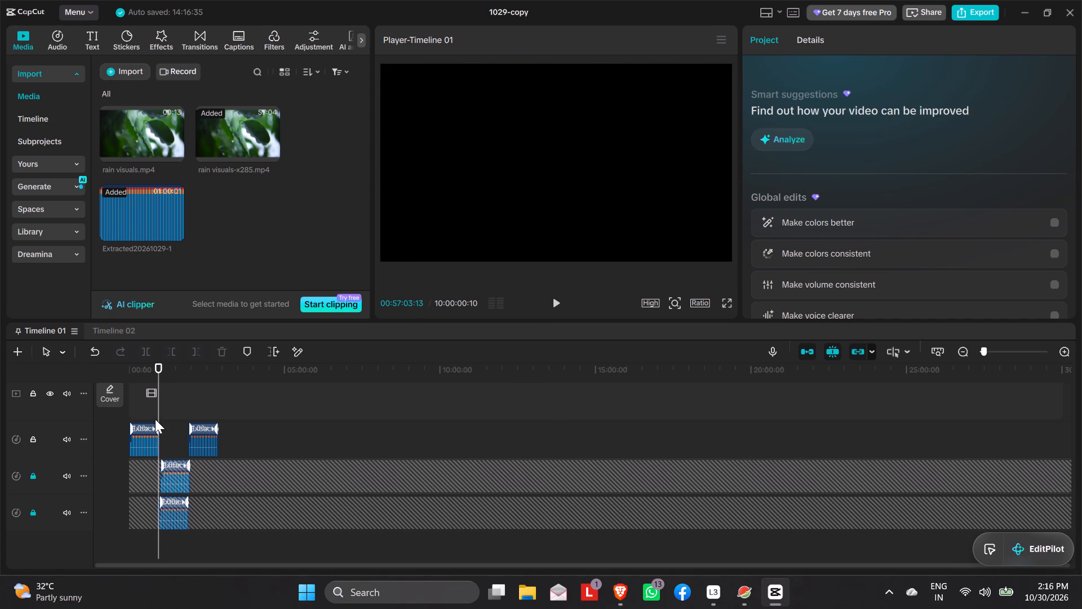
key(ctrl+v)
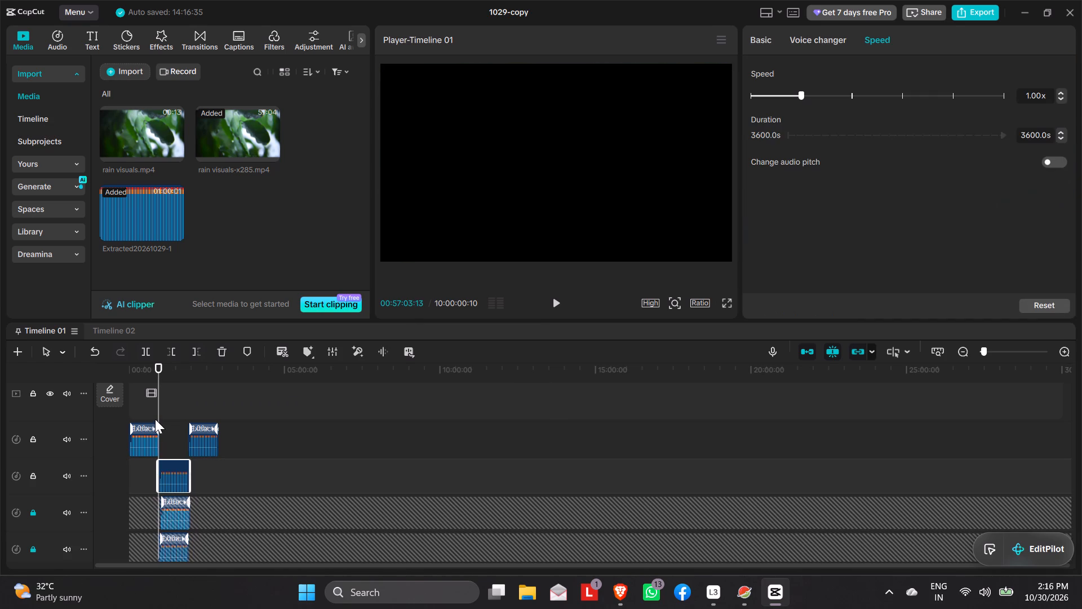
Move the newly pasted audio copy up to the first audio track, directly after that track's last clip.
scroll(174, 522, down, 2)
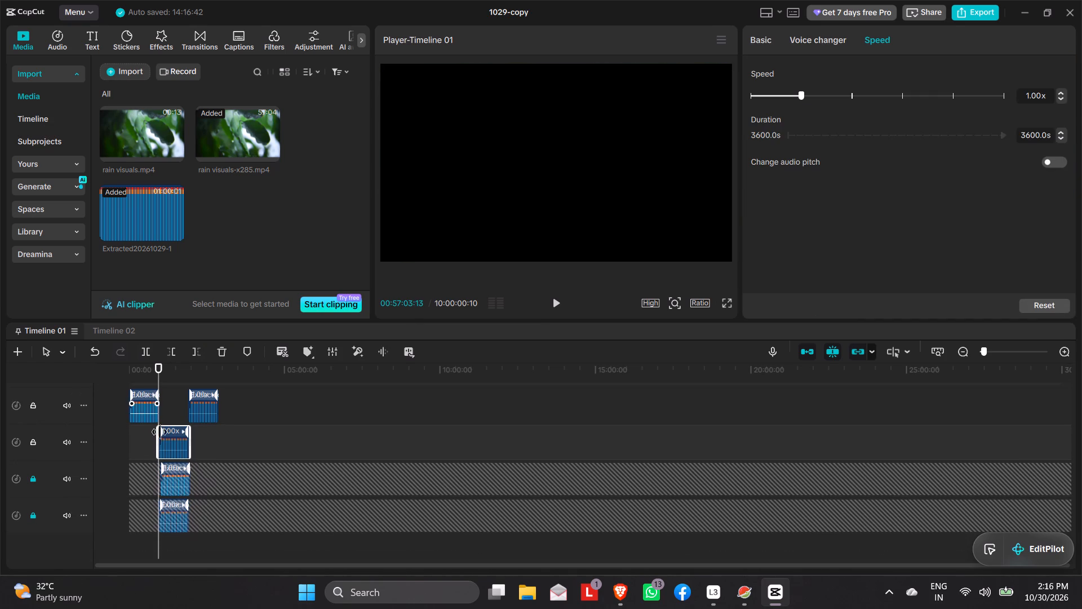
drag(173, 444, 176, 411)
drag(172, 445, 172, 446)
drag(172, 446, 229, 413)
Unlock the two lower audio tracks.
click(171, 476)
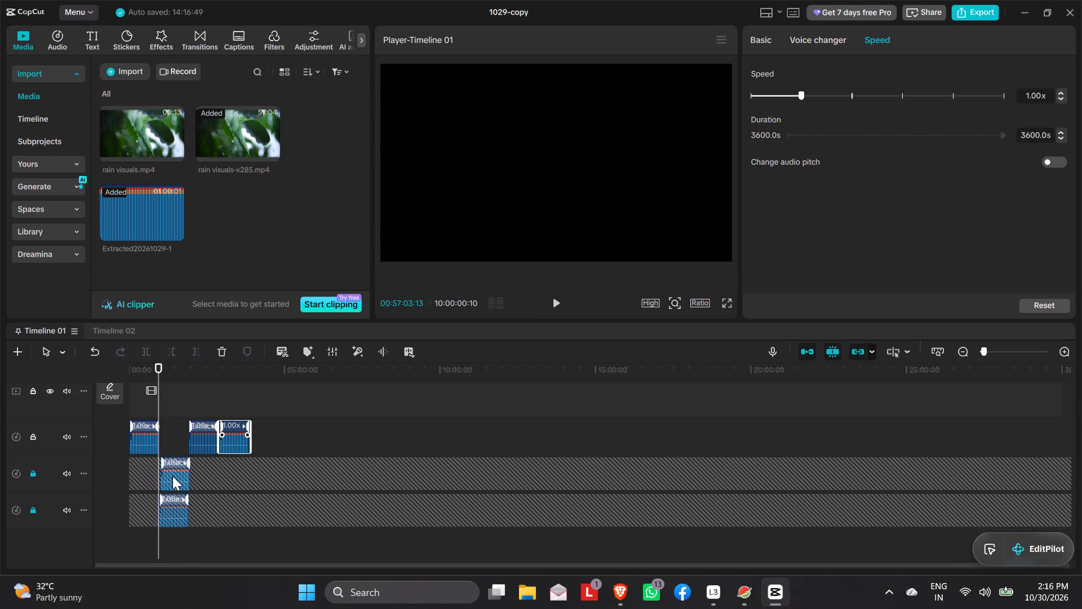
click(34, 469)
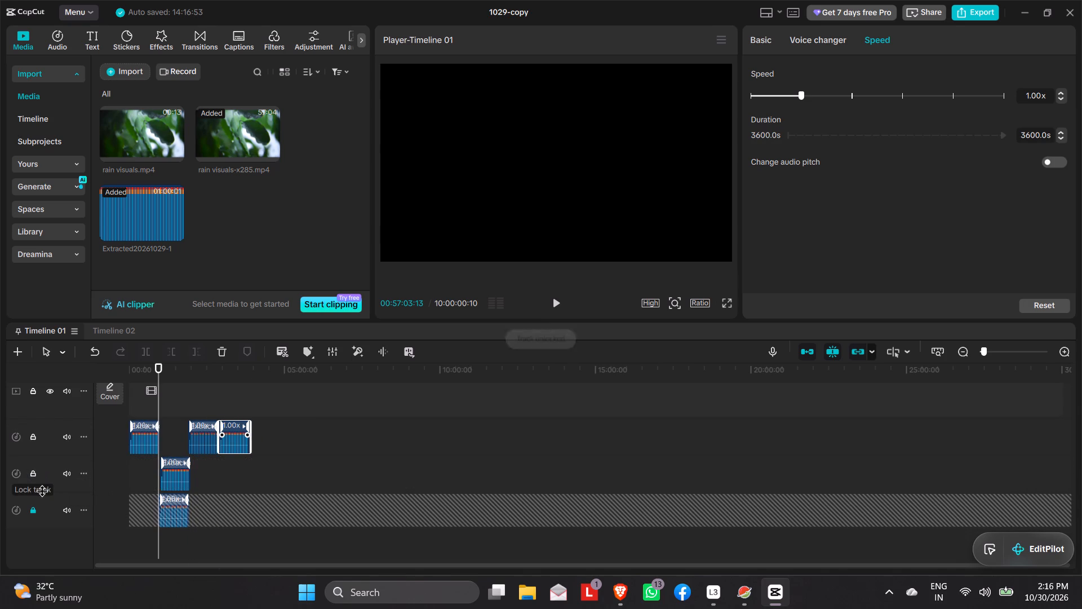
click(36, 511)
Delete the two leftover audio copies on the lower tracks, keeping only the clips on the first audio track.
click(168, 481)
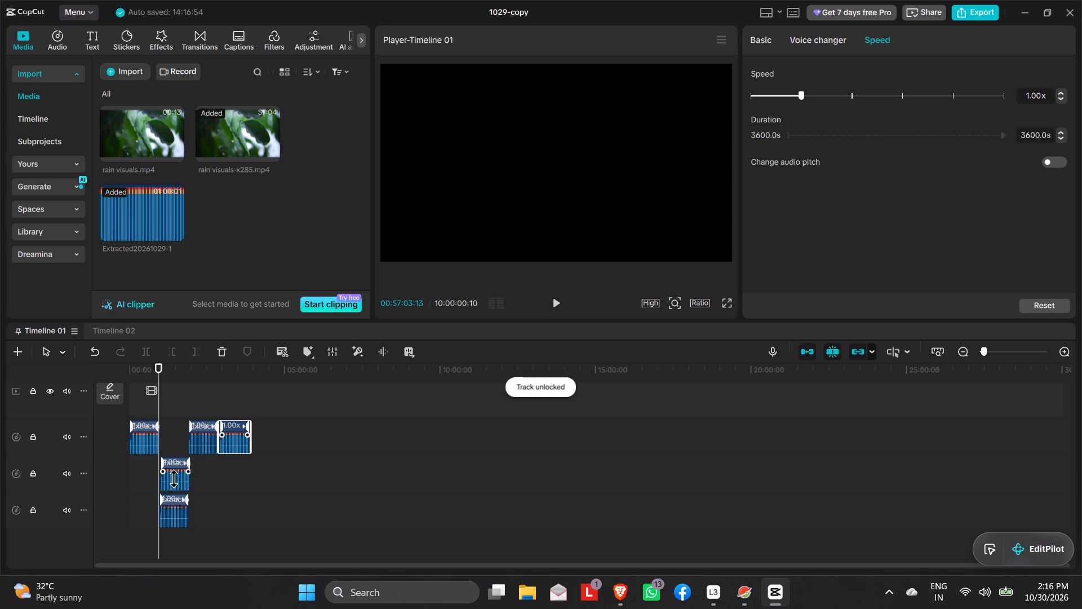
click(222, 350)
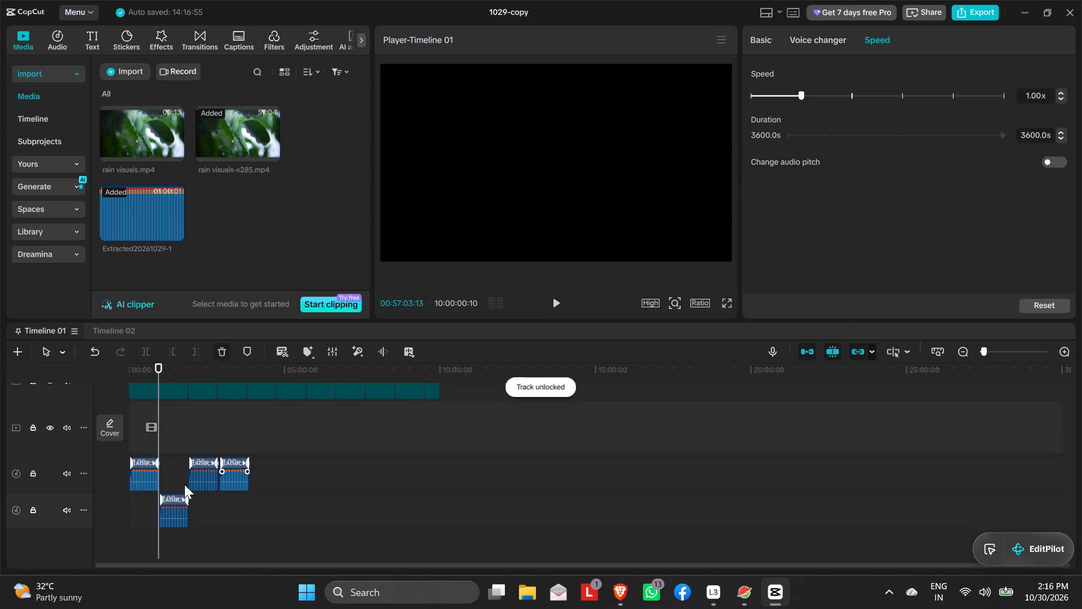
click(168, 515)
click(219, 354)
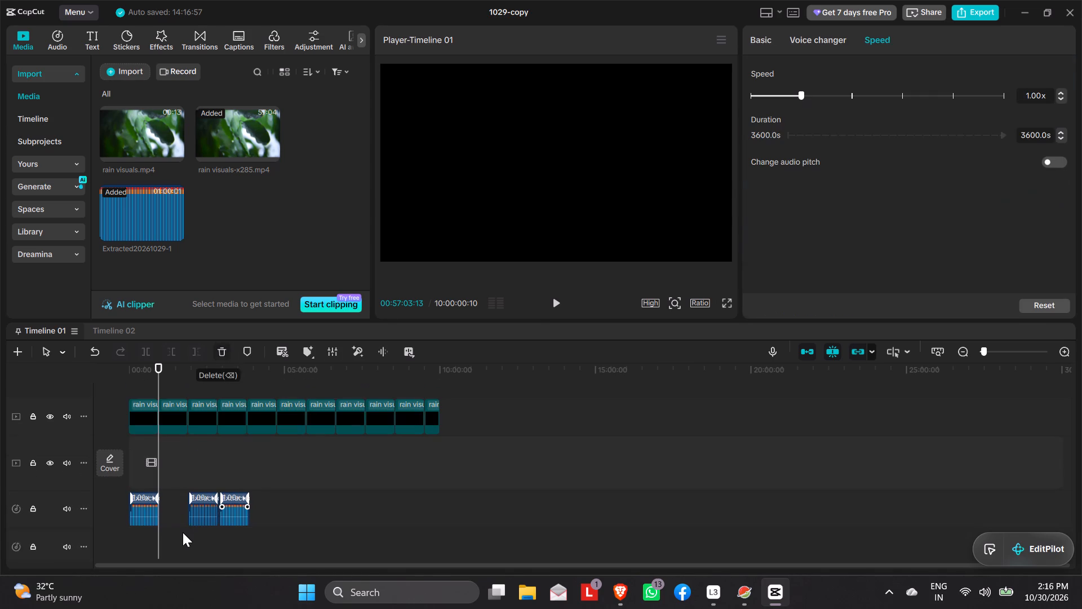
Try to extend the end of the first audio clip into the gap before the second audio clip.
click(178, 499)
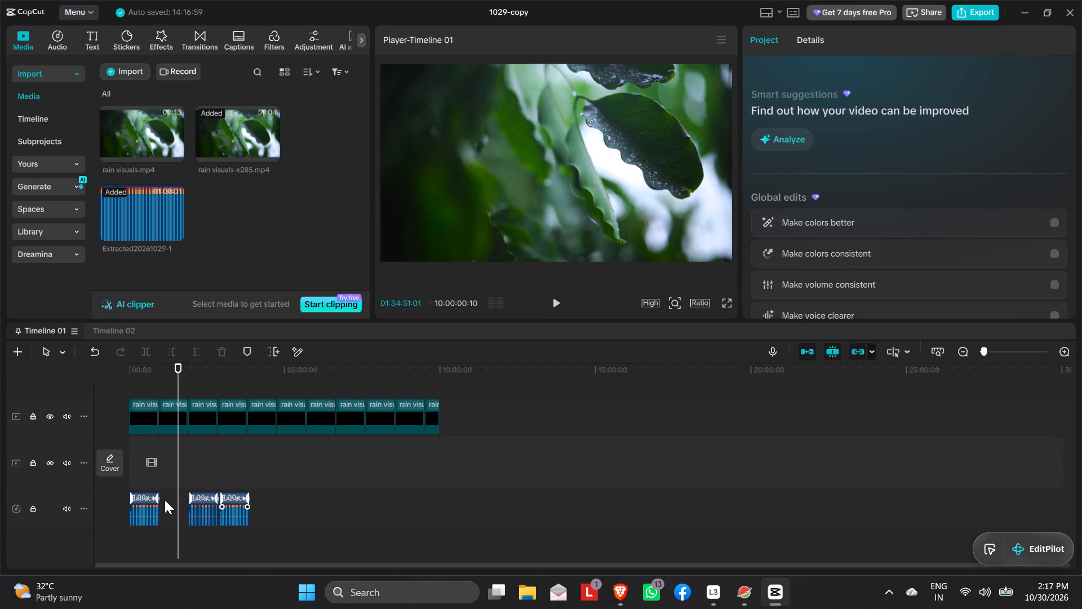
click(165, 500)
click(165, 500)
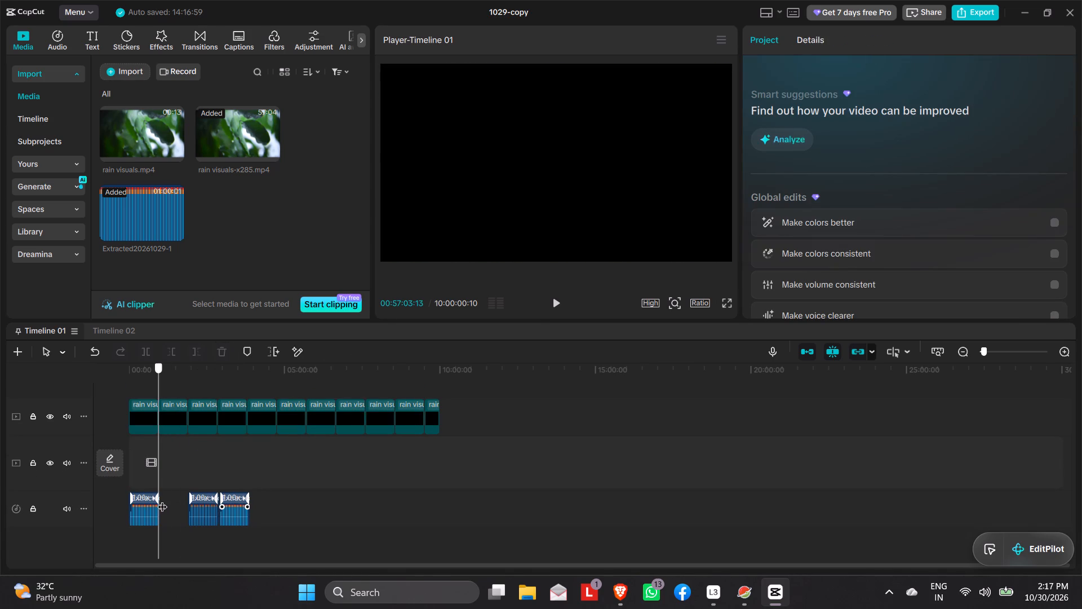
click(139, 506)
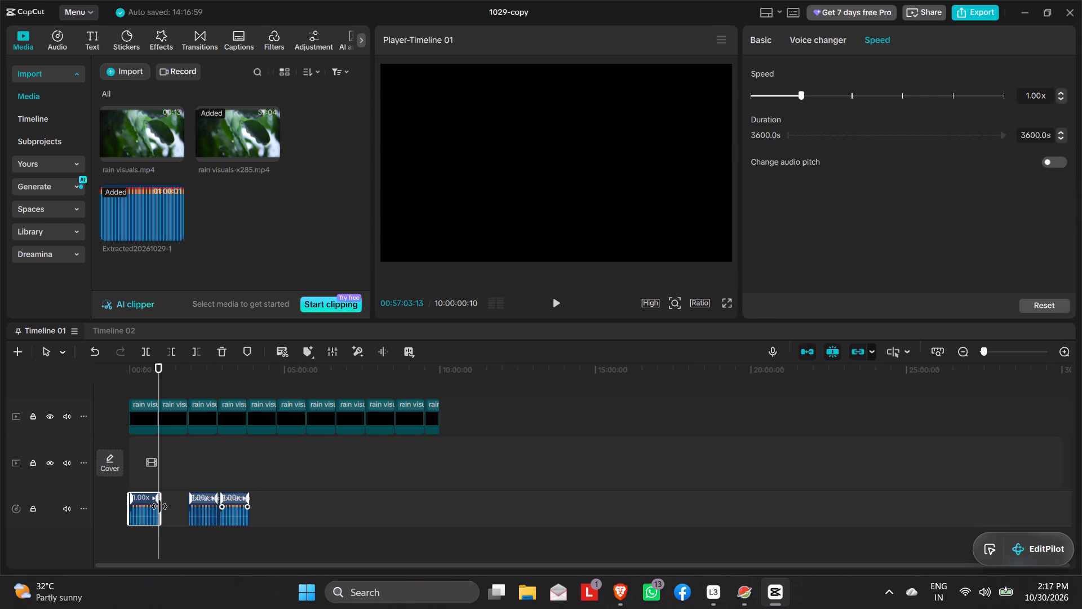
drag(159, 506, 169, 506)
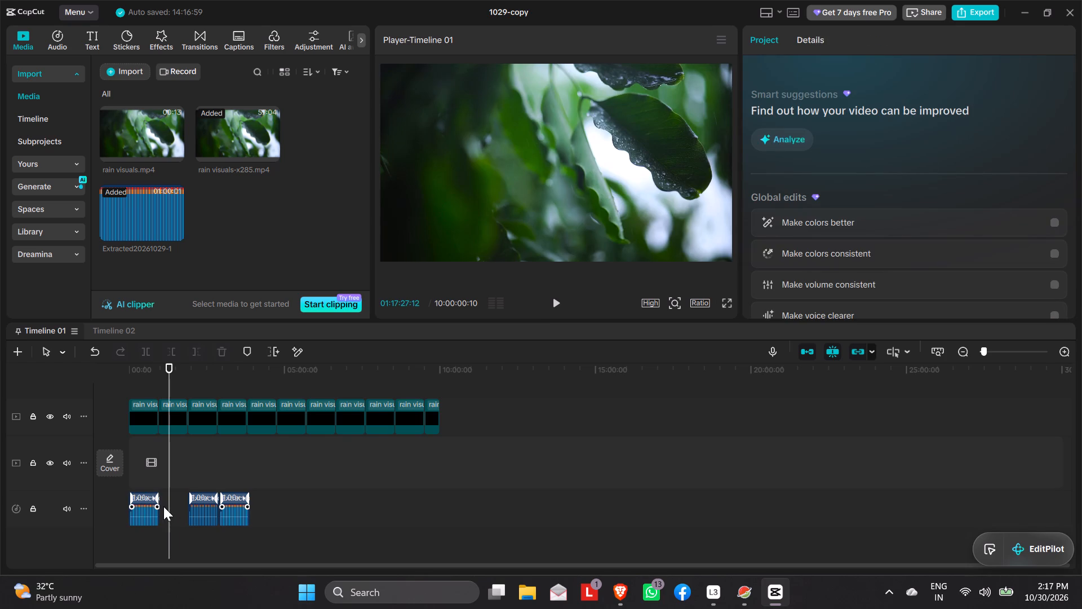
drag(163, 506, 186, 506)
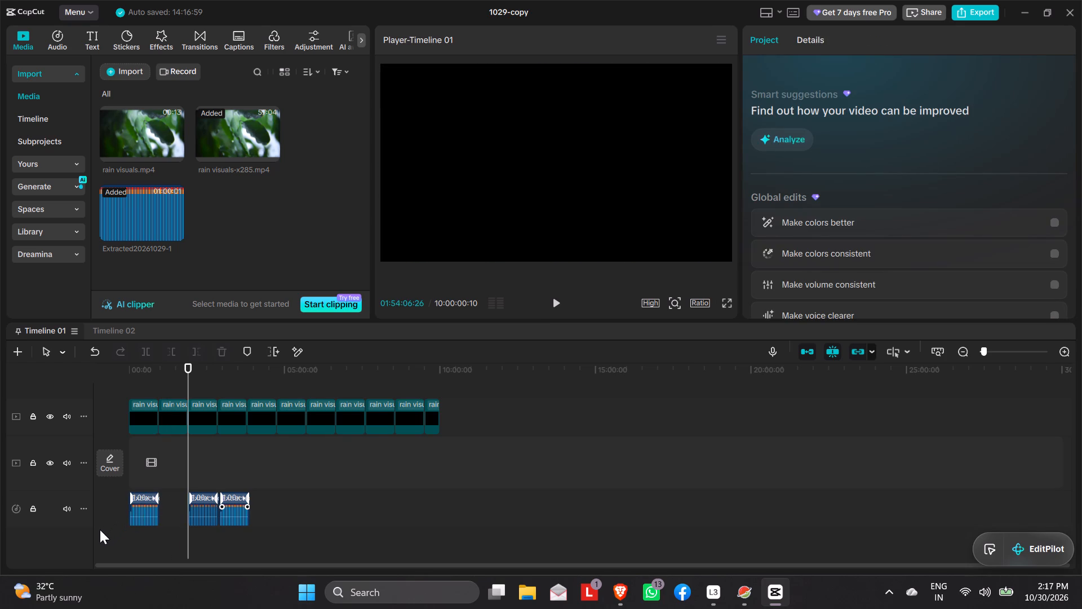
Lock the first audio track and paste another copy of the one-hour audio at 01:10:56:02.
scroll(99, 546, down, 3)
click(31, 504)
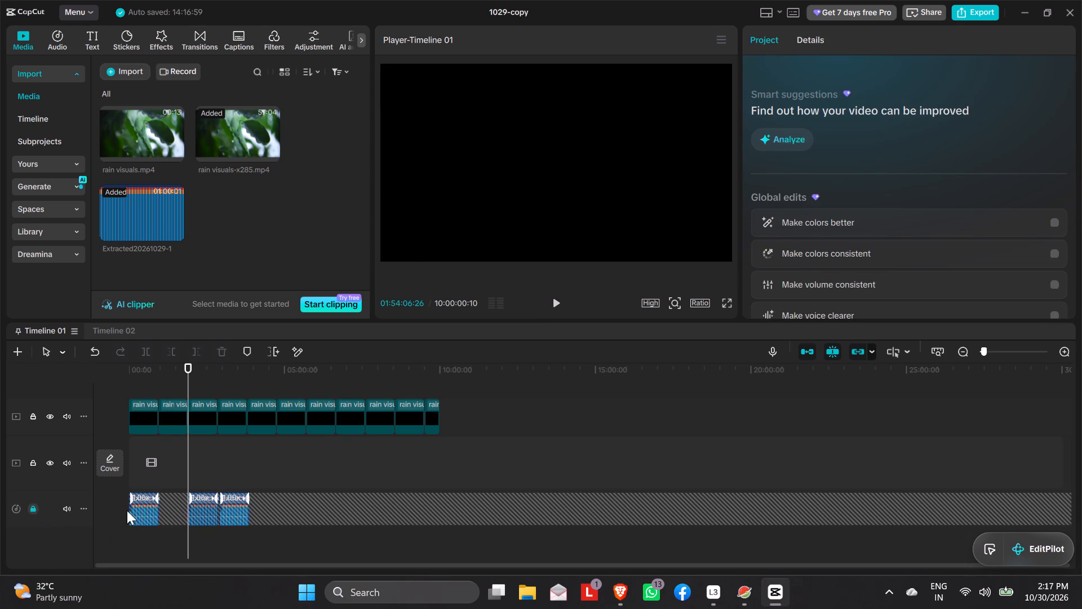
click(168, 512)
click(166, 512)
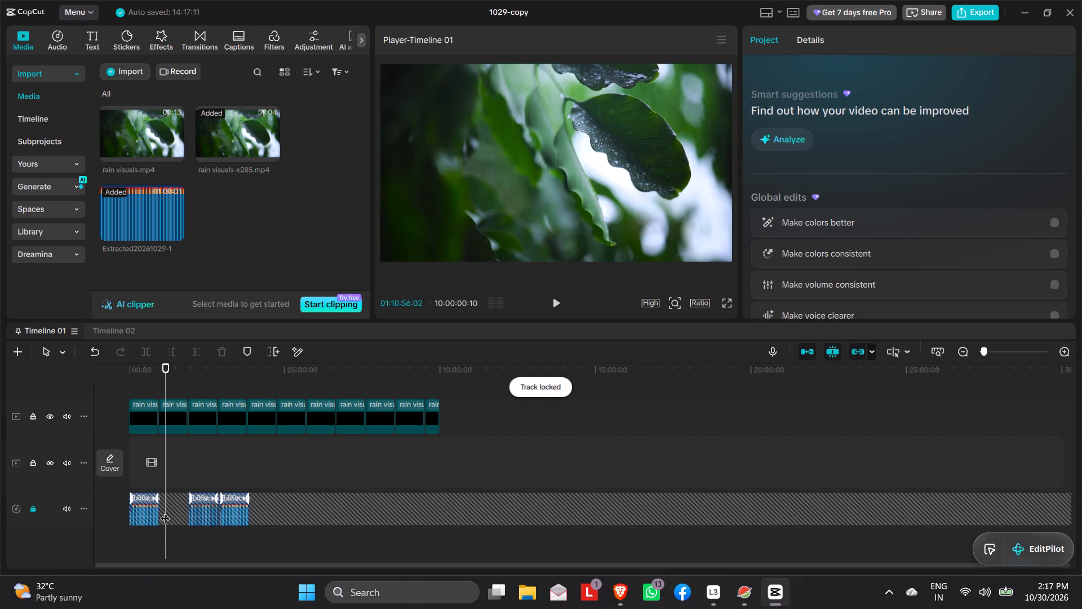
key(ctrl+v)
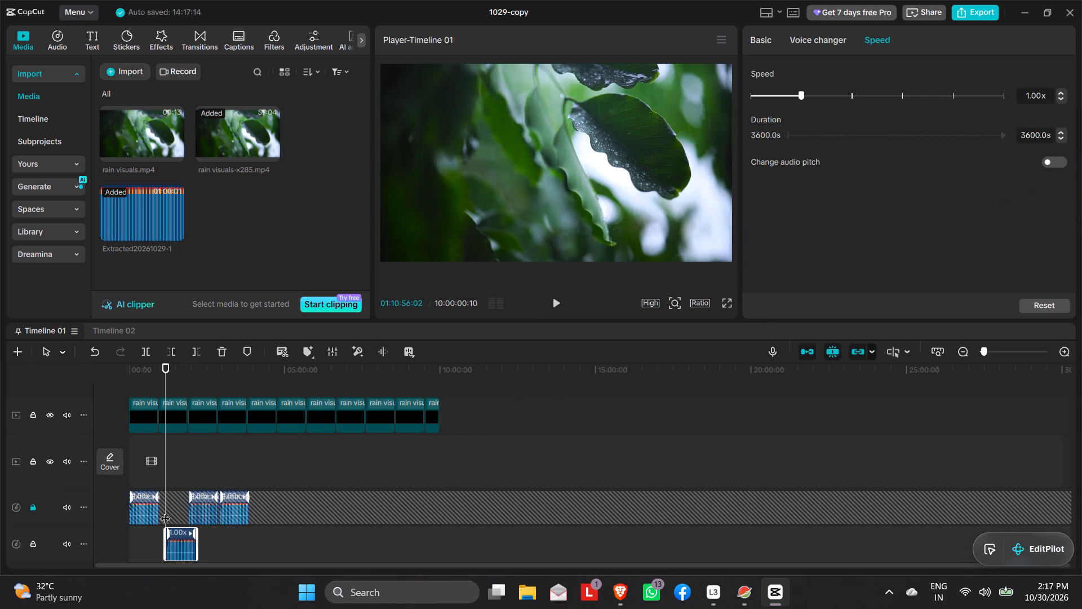
Delete the audio copy pasted on the second audio track and unlock the first audio track.
click(220, 352)
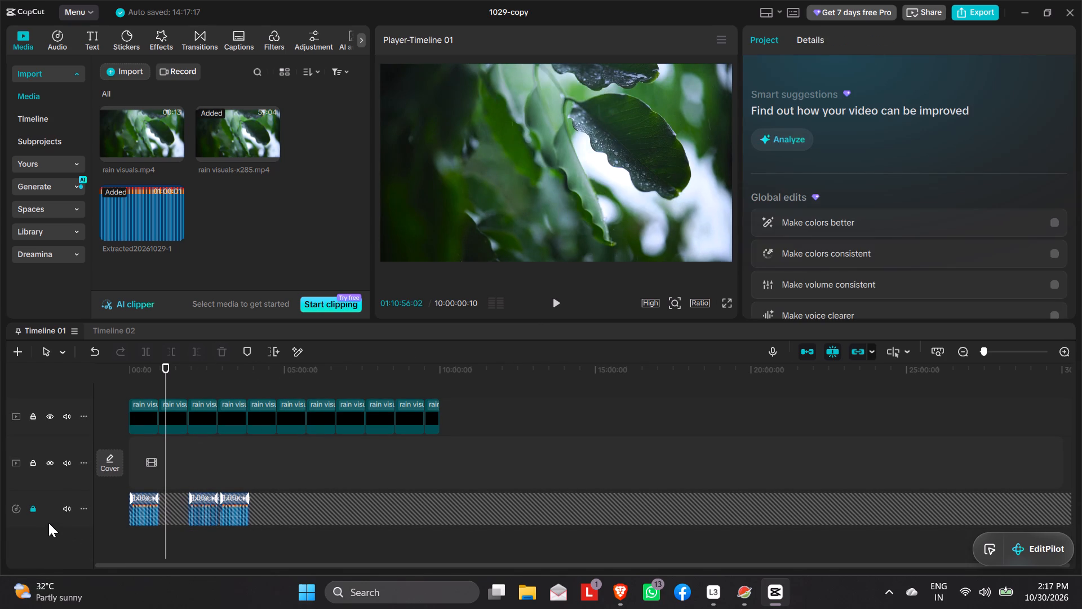
click(37, 509)
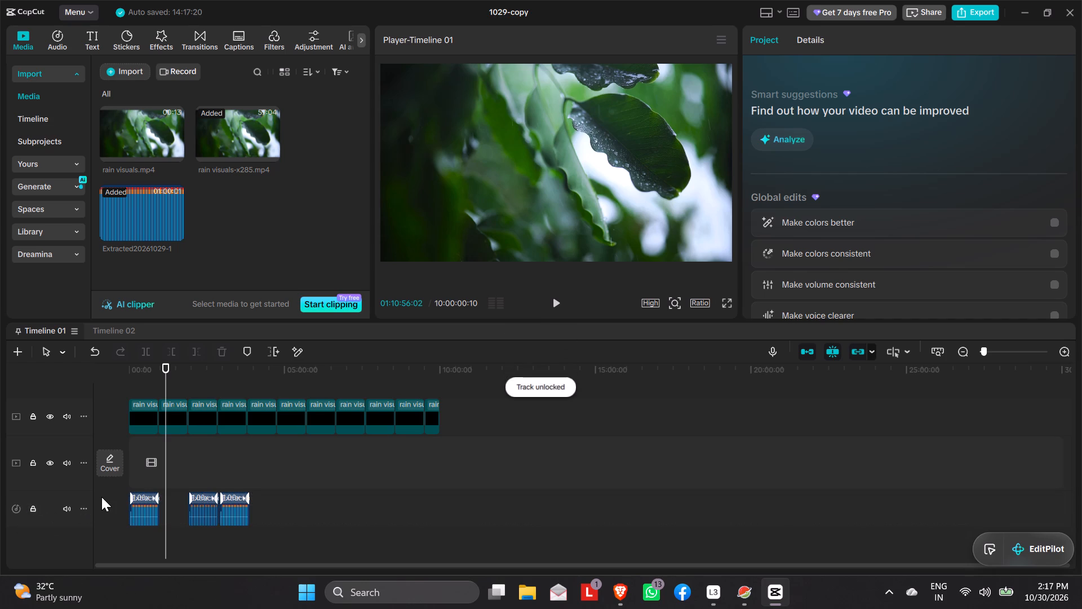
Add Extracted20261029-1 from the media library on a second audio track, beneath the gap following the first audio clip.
scroll(159, 399, down, 1)
click(192, 469)
drag(139, 195, 196, 314)
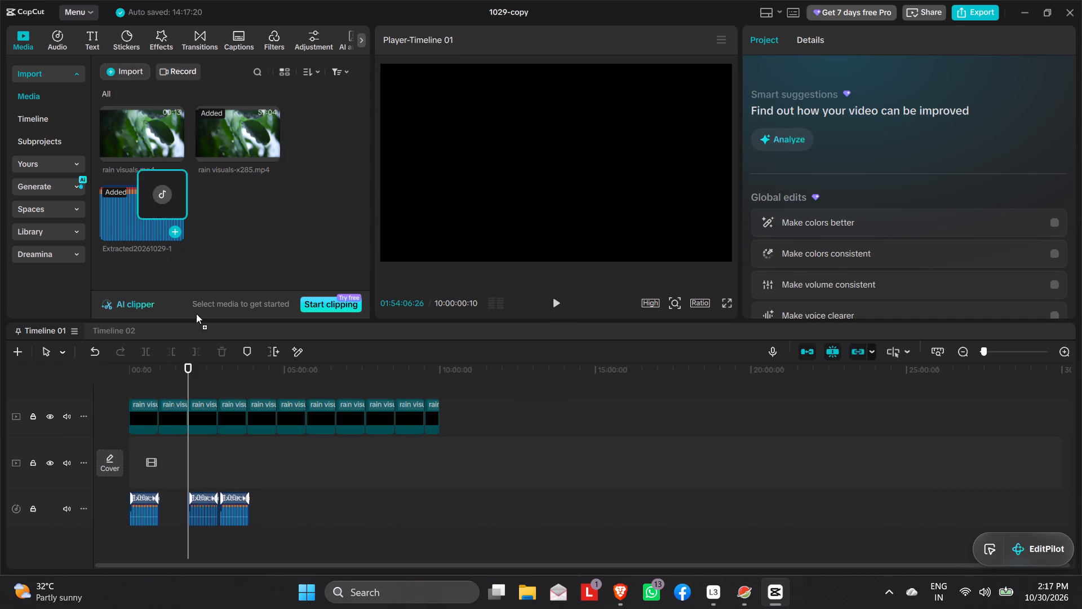
drag(196, 314, 159, 506)
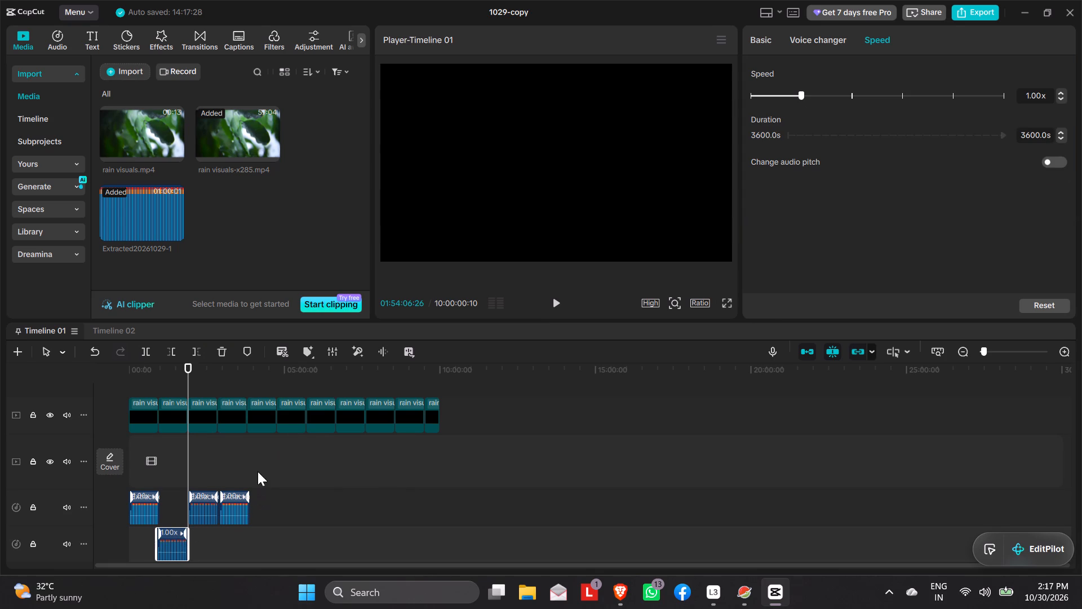
Paste a copy of the one-hour audio at 03:54:06:28, directly after the last clip on the first audio track.
click(242, 500)
click(237, 449)
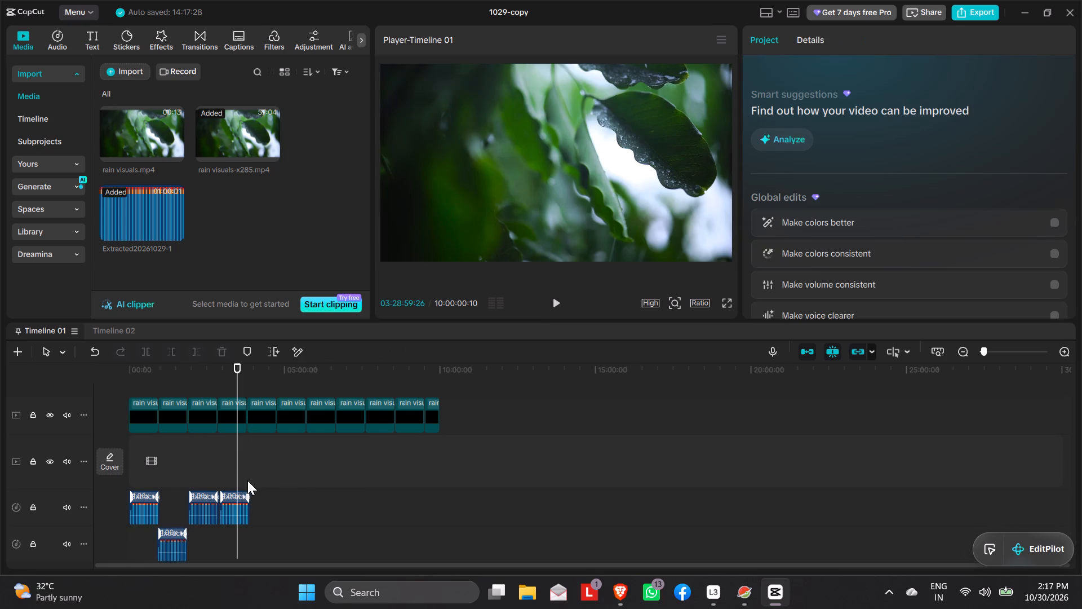
click(248, 480)
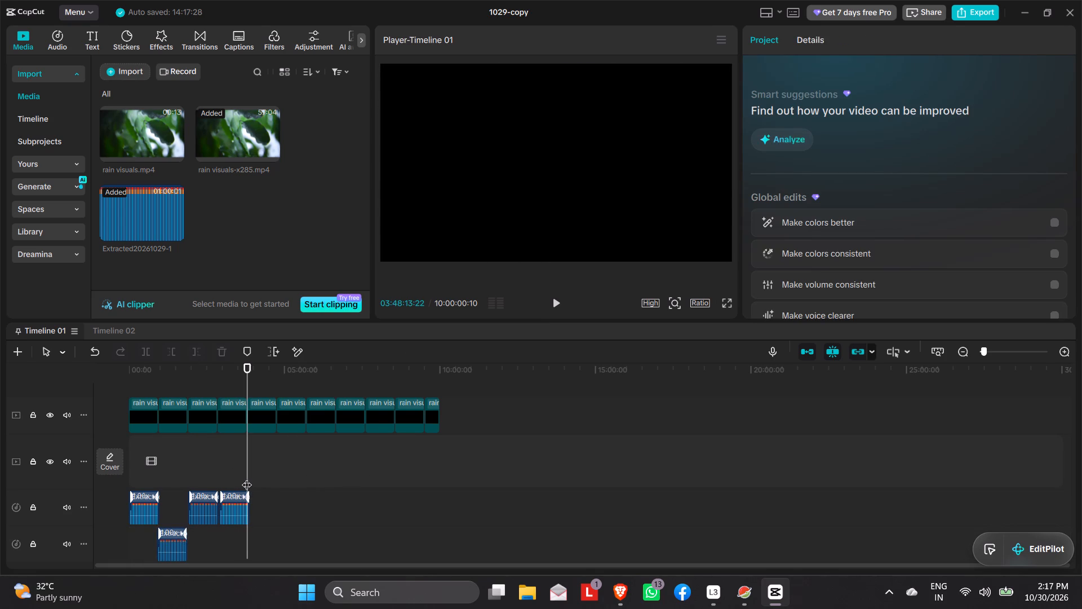
drag(247, 478, 250, 486)
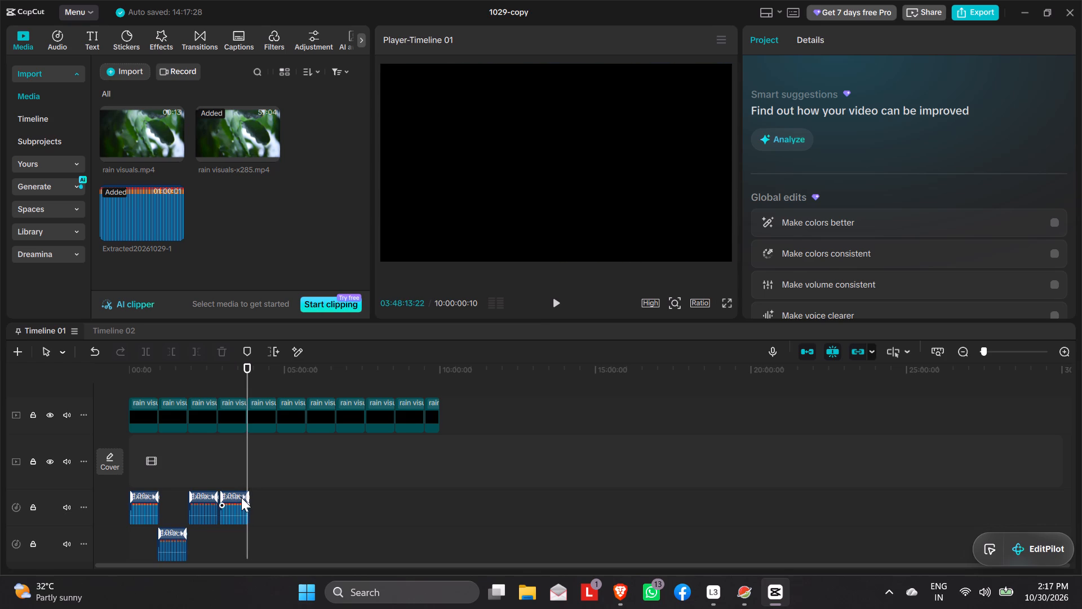
click(241, 497)
click(234, 469)
click(238, 500)
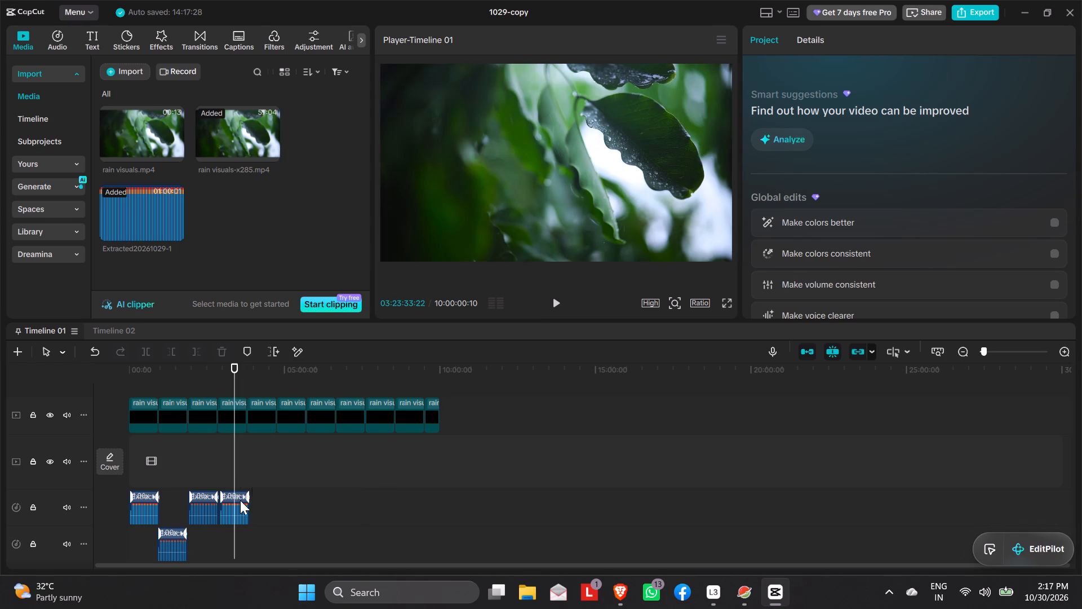
click(237, 500)
click(248, 506)
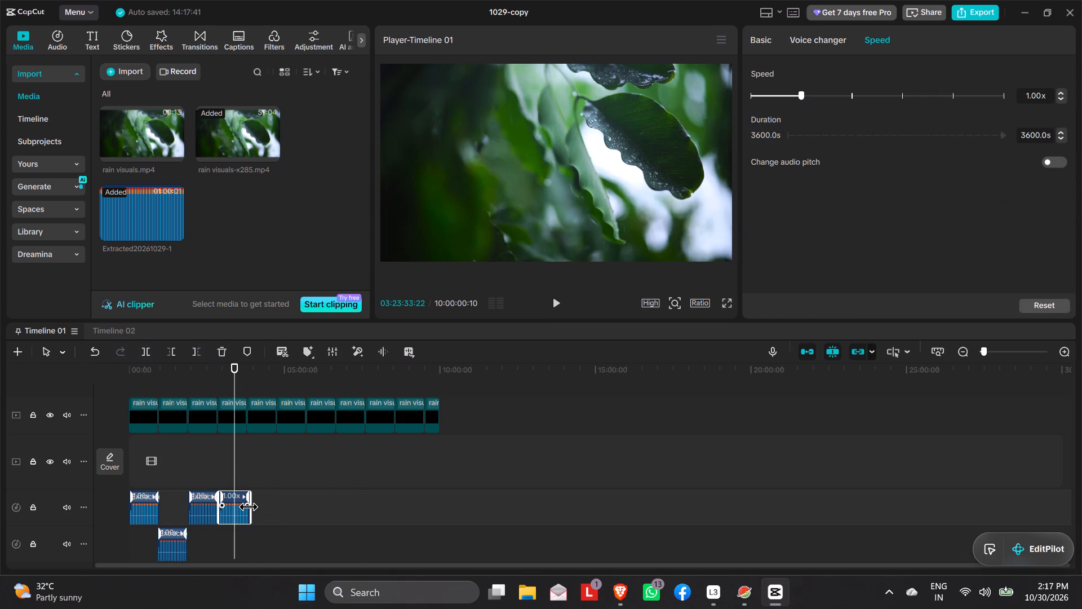
click(253, 506)
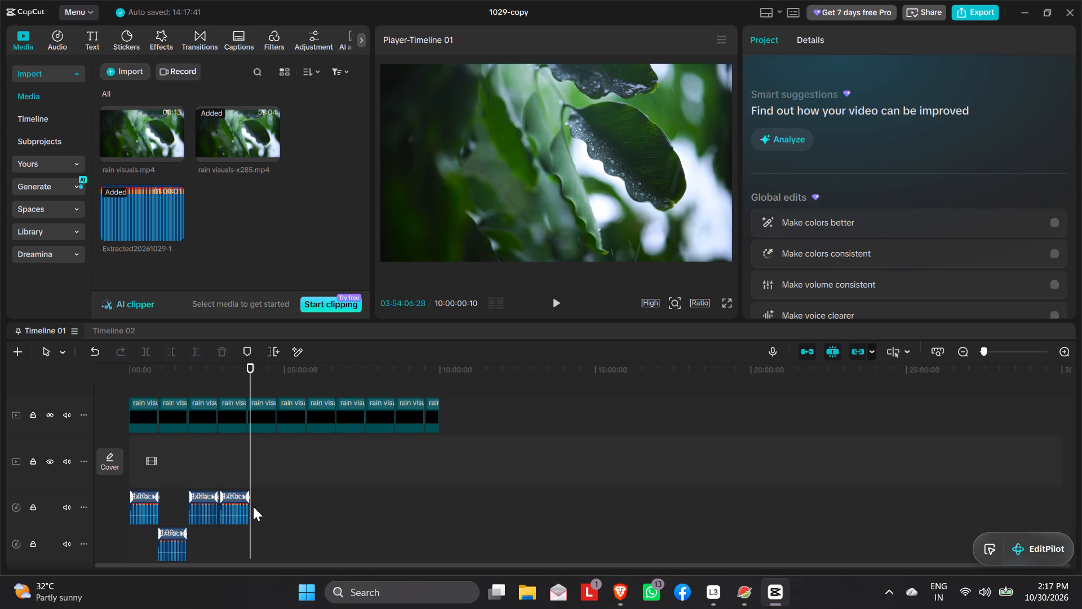
key(ctrl+v)
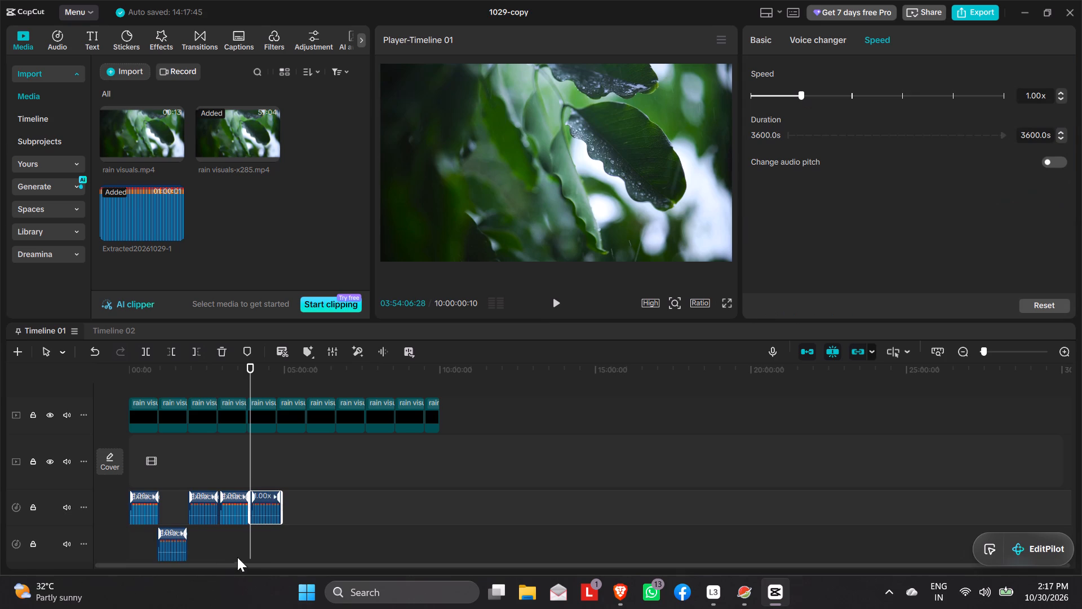
Paste five more audio copies end to end at 04:54:06:29, 05:54:07:00, 06:54:07:01, 07:54:07:02 and 08:54:07:03.
click(281, 505)
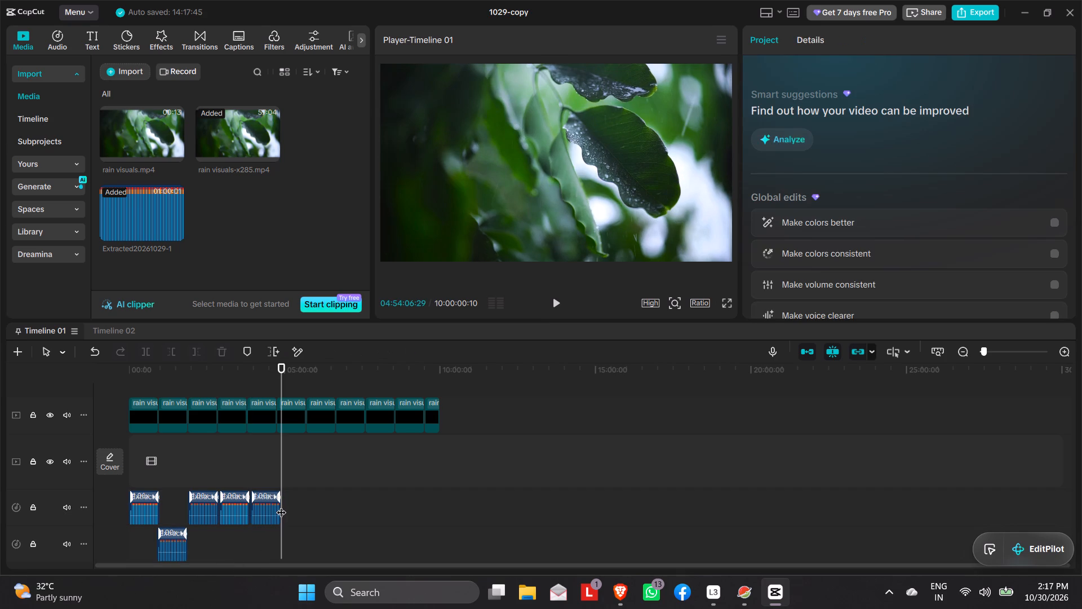
key(ctrl+v)
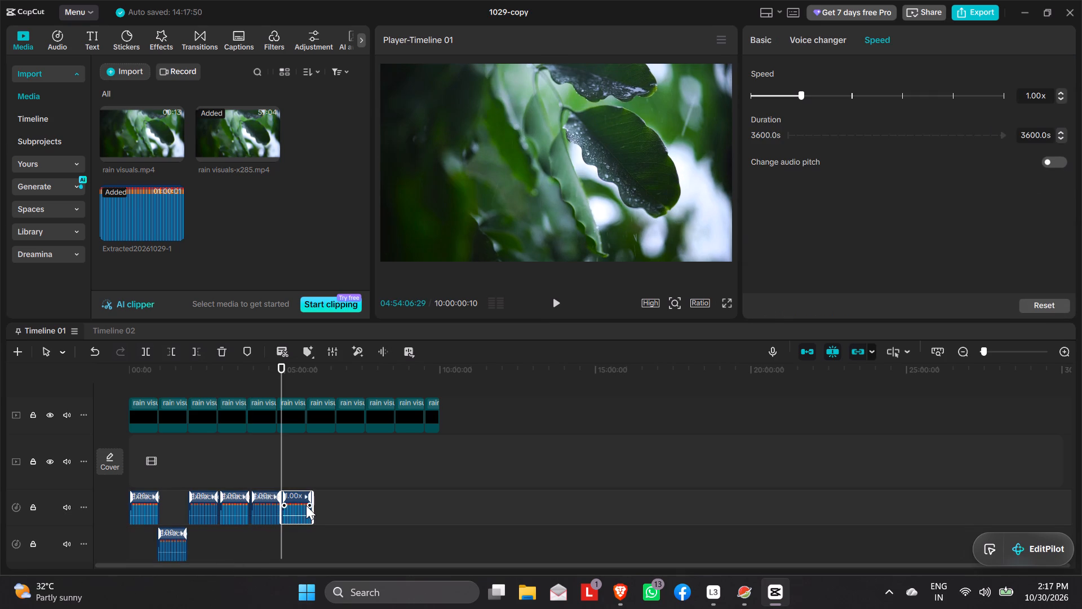
click(314, 503)
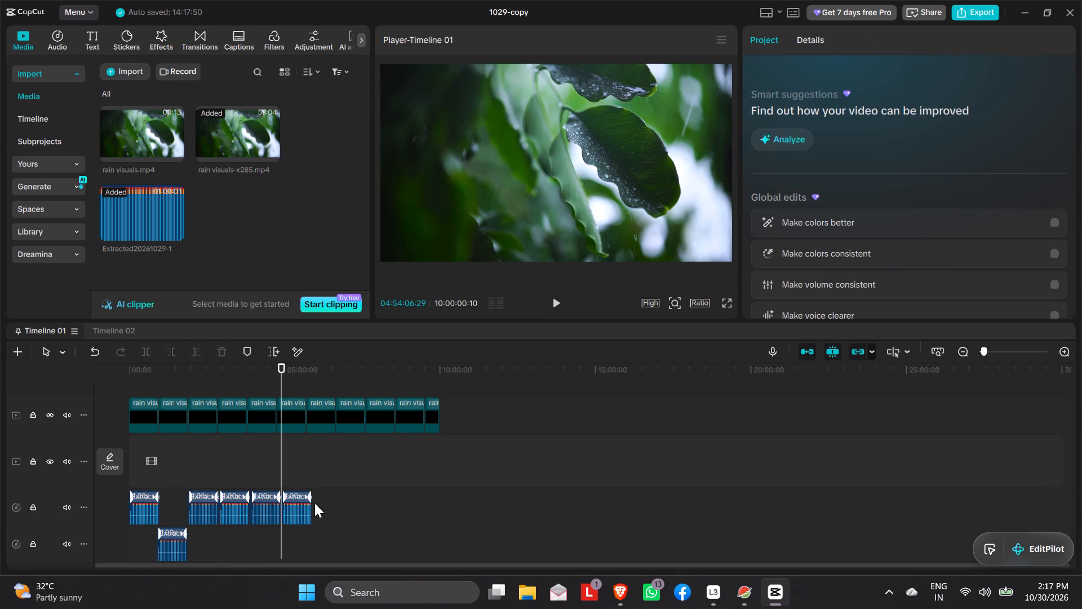
key(ctrl+v)
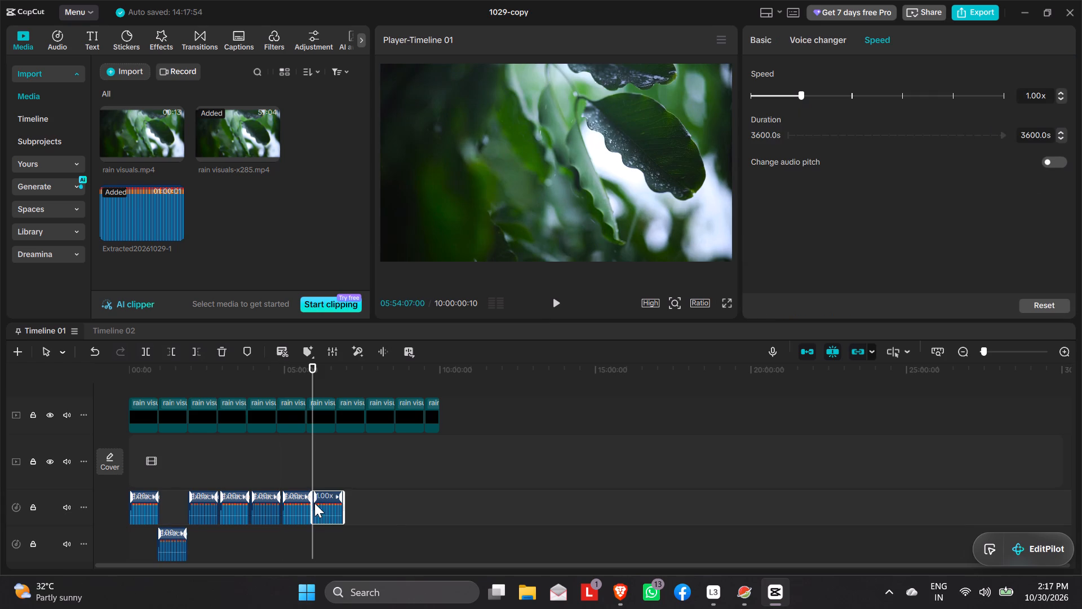
click(340, 506)
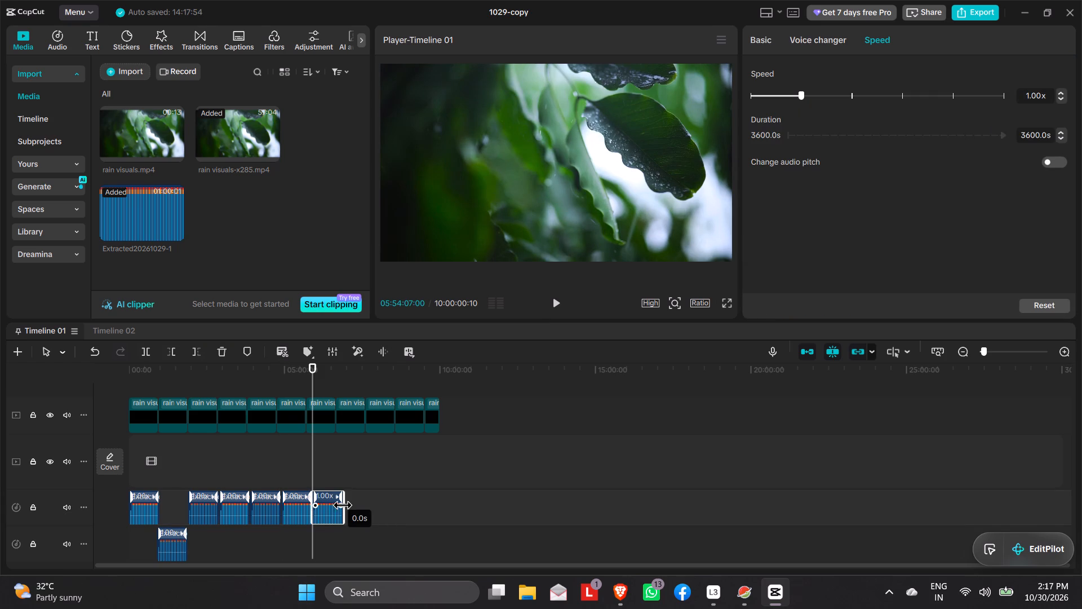
click(347, 504)
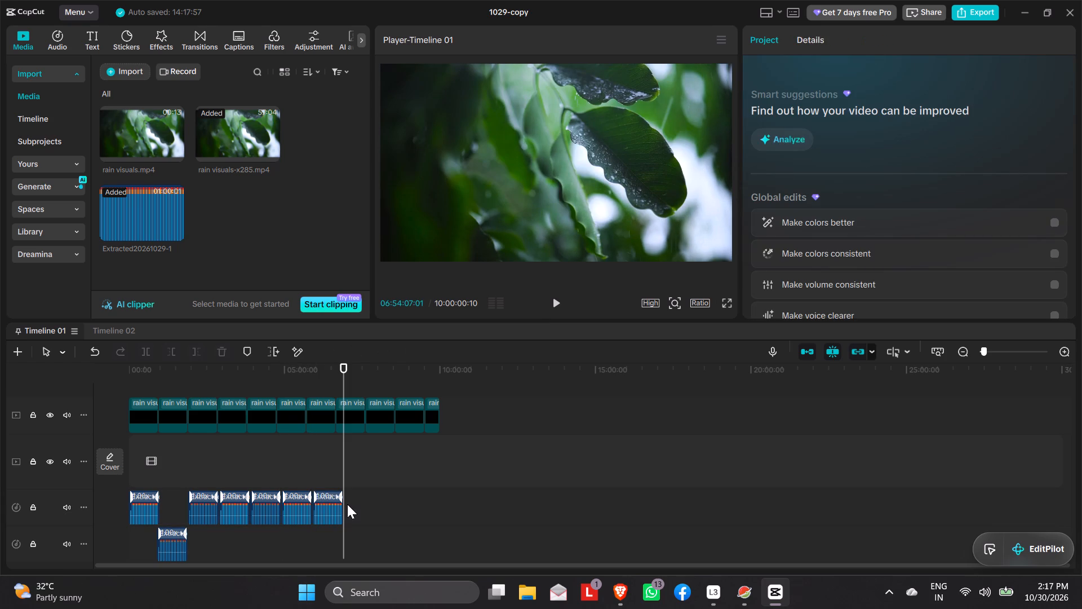
key(ctrl+v)
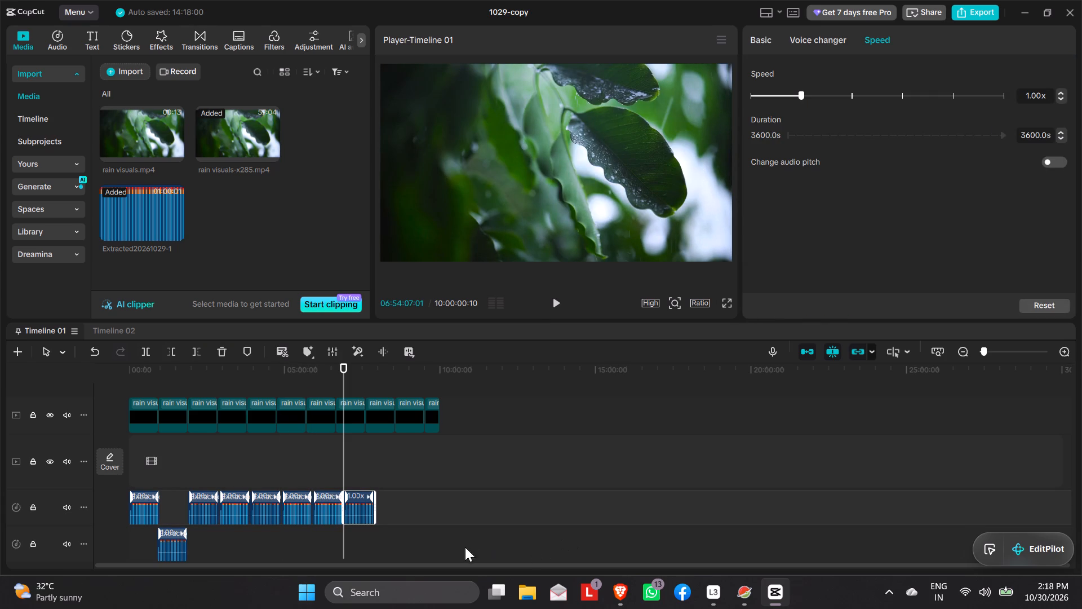
click(376, 510)
click(376, 508)
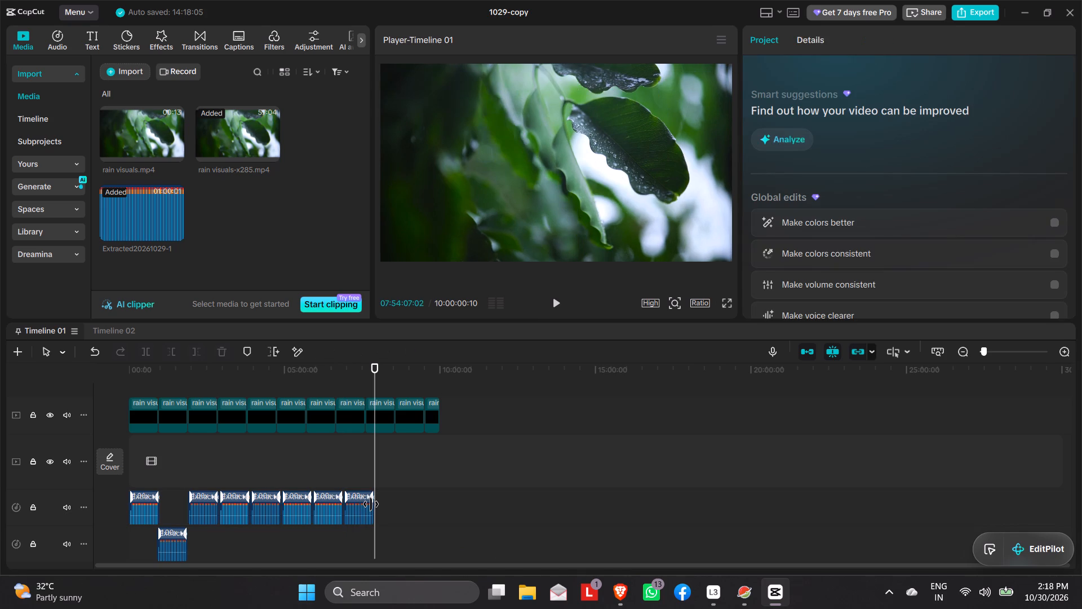
key(ctrl+v)
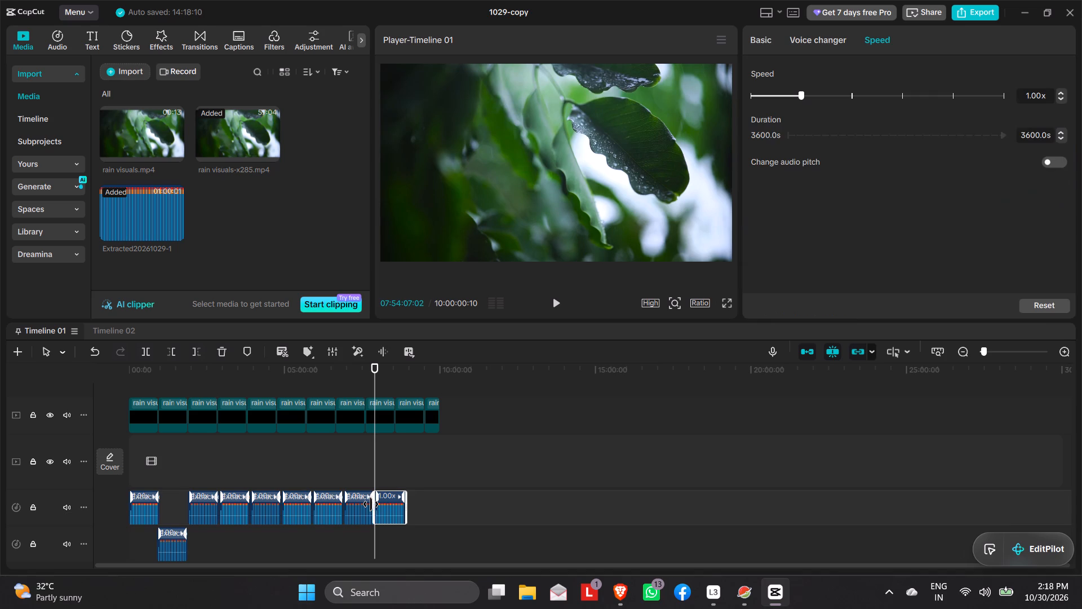
click(409, 505)
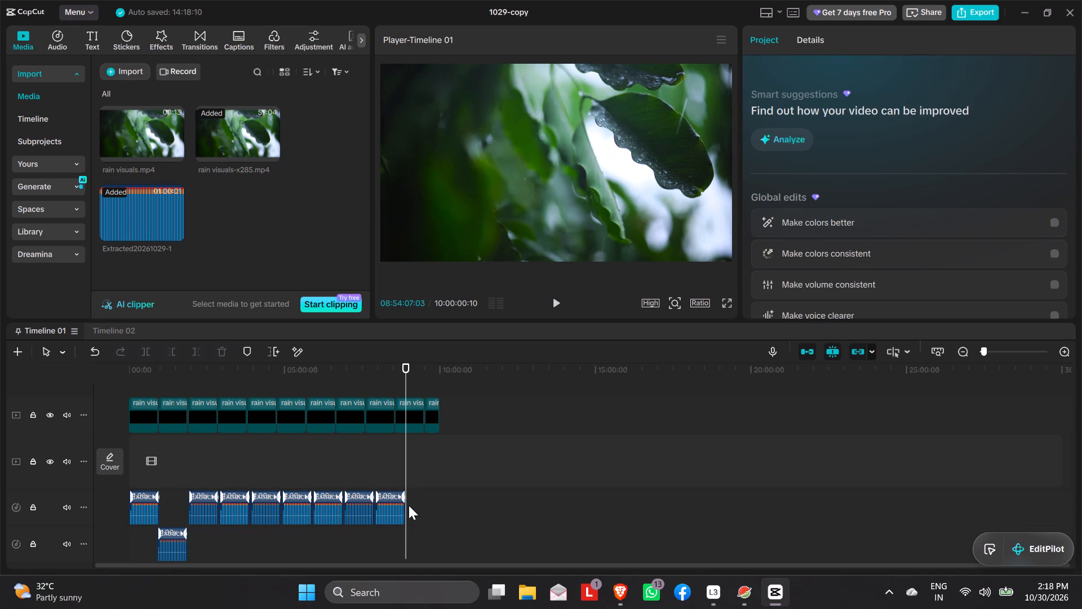
key(ctrl+v)
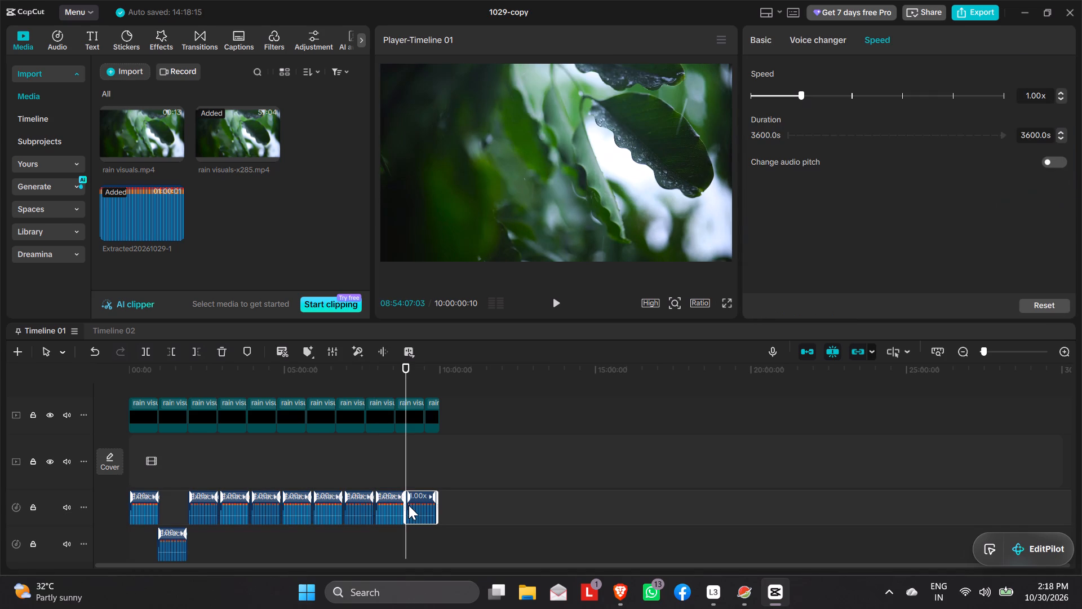
Move the last audio clip later on the first audio track so it ends with the video at 10:00:00:10.
click(438, 507)
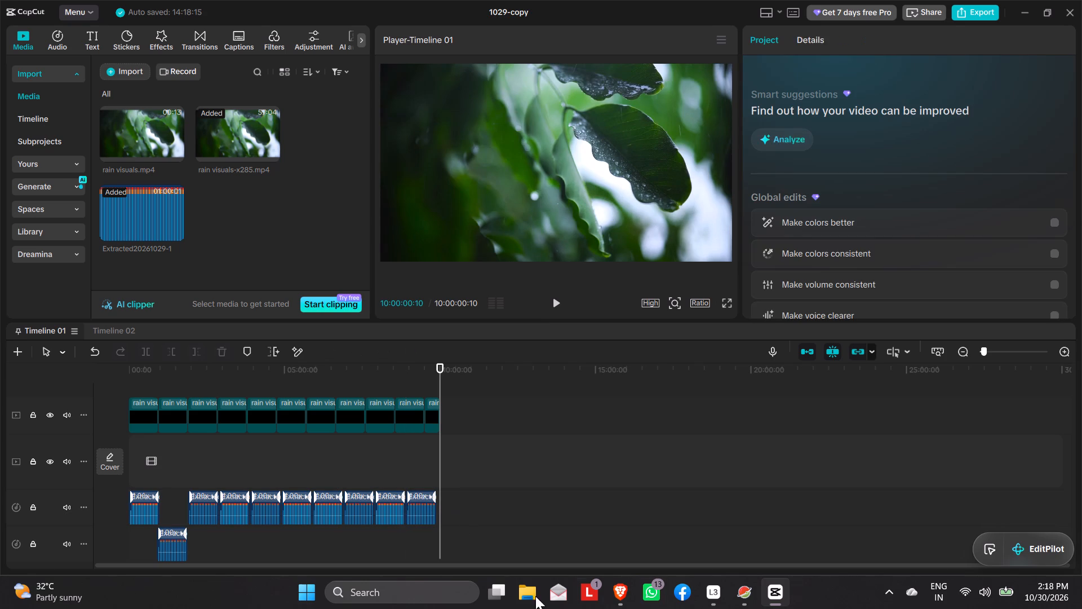
drag(415, 507, 431, 507)
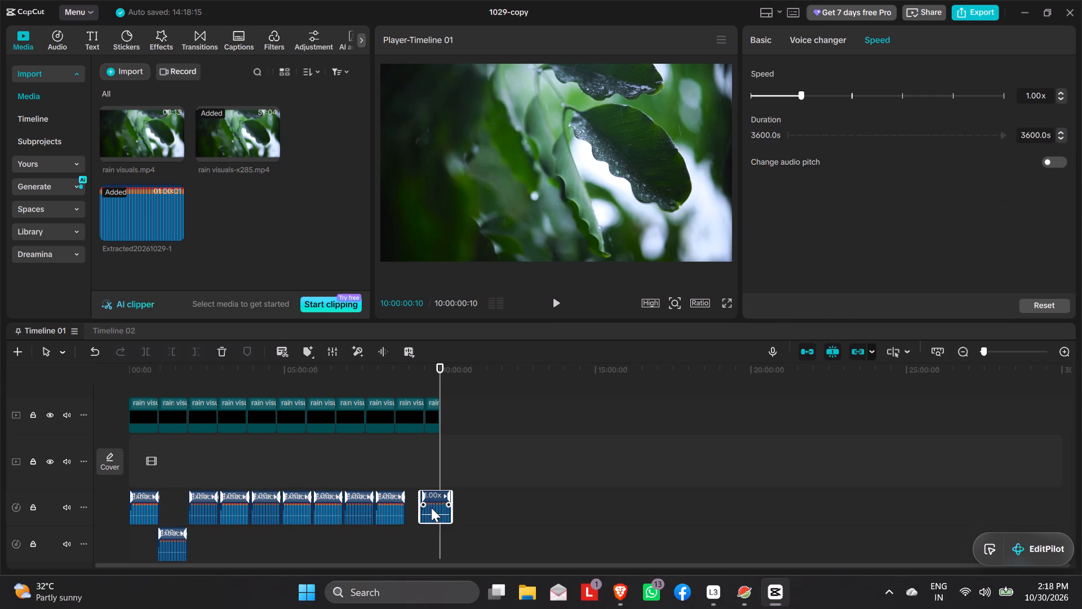
drag(431, 507, 410, 509)
drag(405, 545, 422, 527)
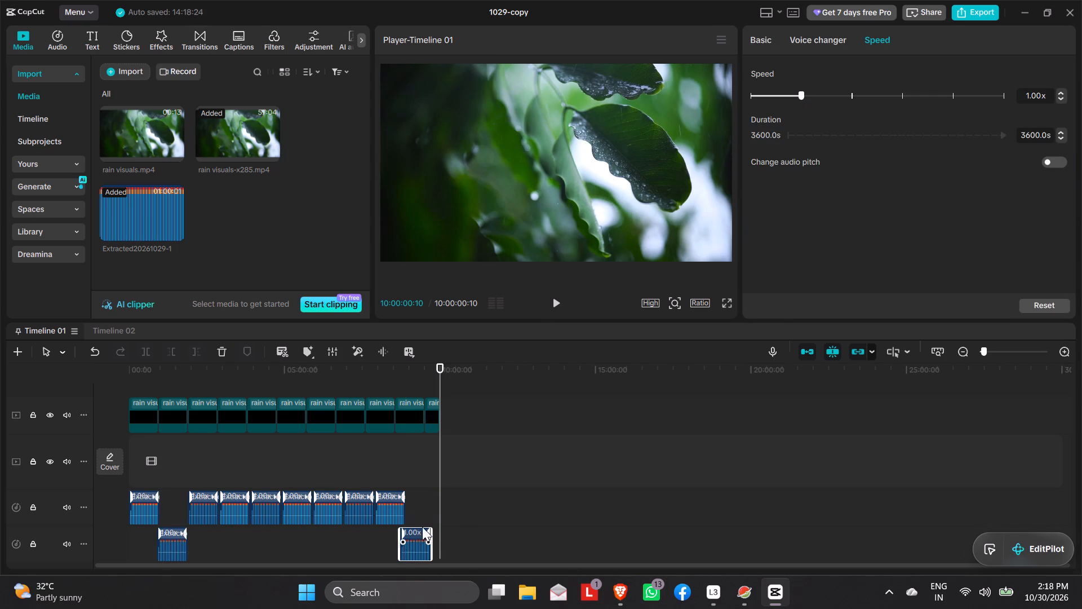
drag(422, 527, 414, 506)
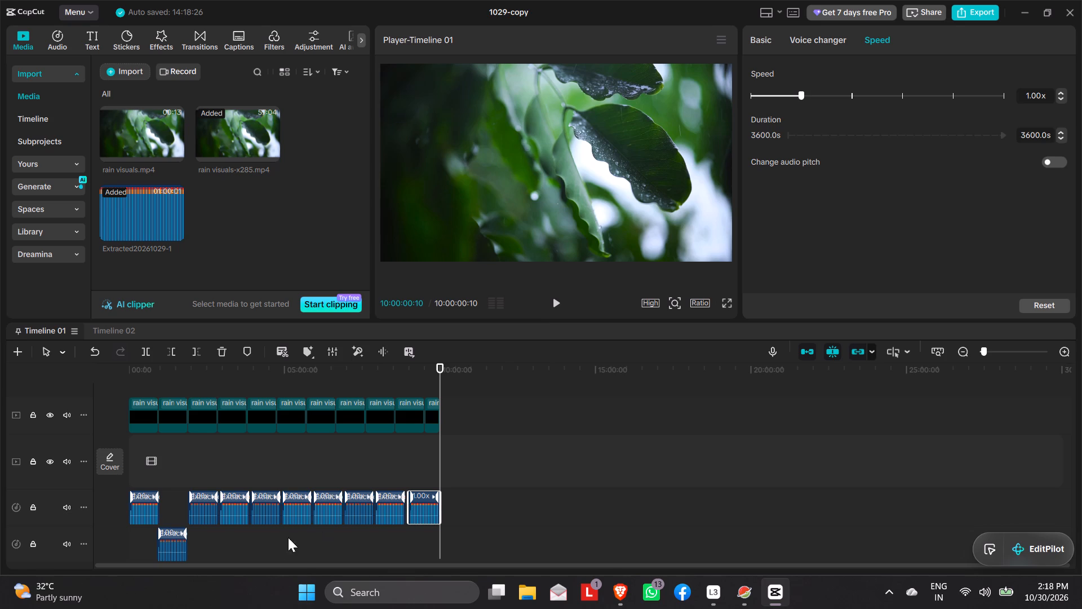
click(430, 504)
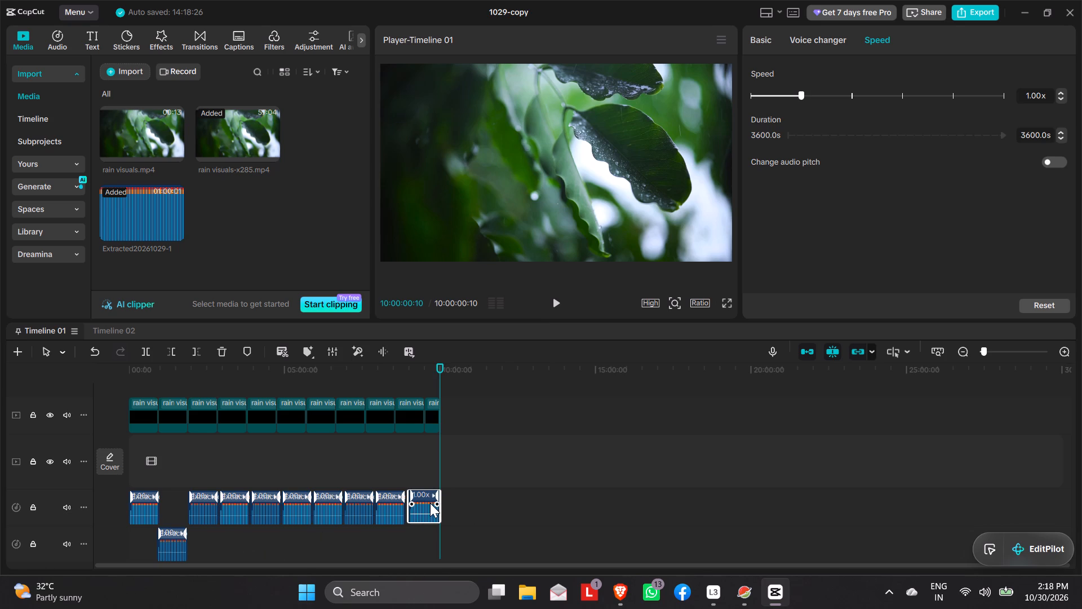
Shift the seven audio clips preceding the last one later on the first audio track so they run end to end up to it.
drag(385, 510, 392, 512)
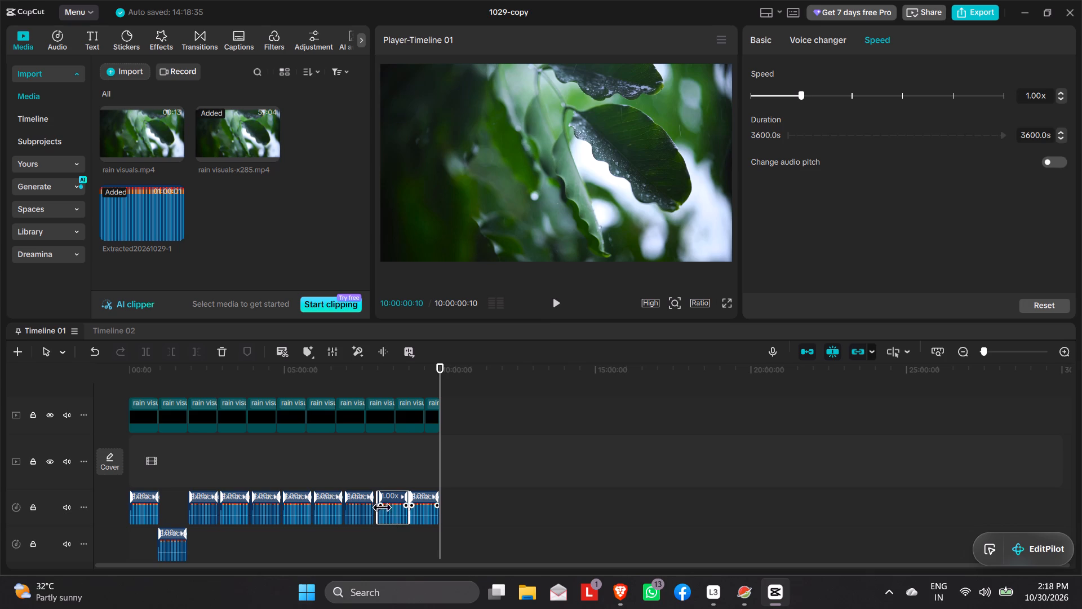
drag(365, 504, 367, 509)
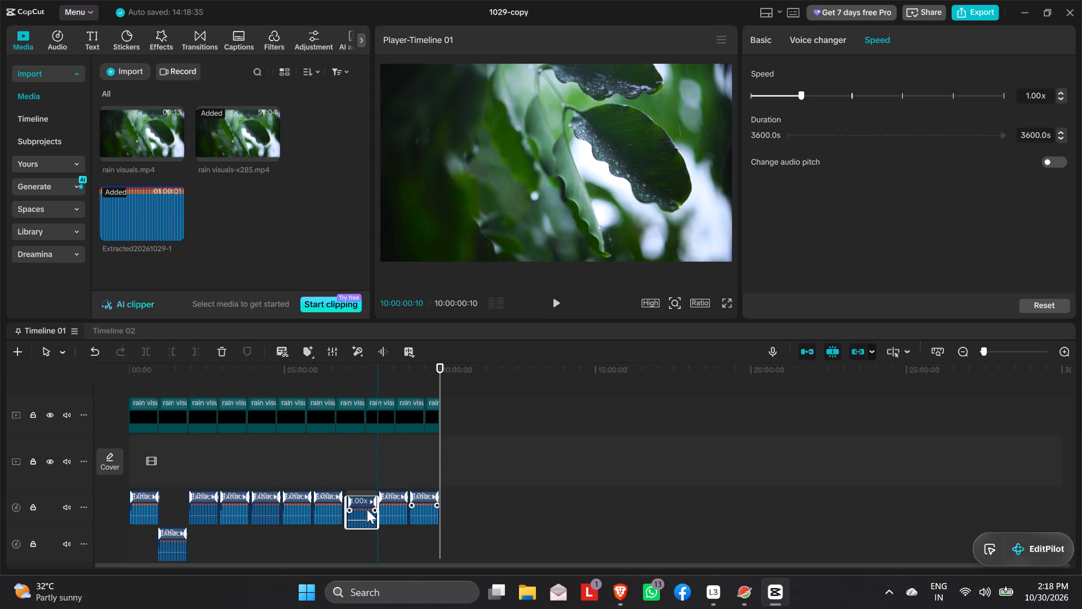
drag(367, 509, 370, 506)
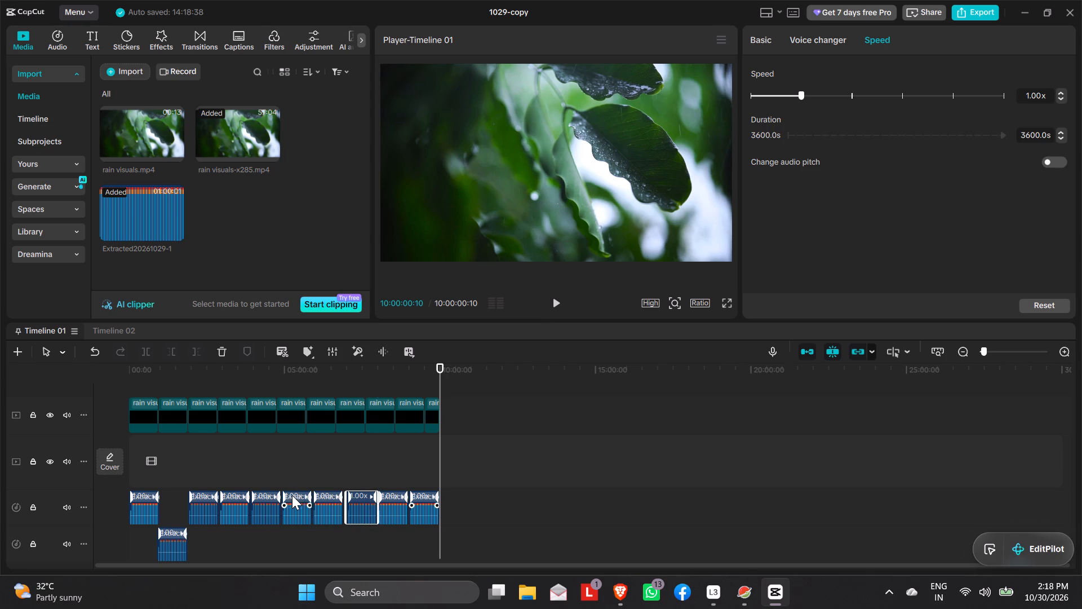
drag(327, 507, 337, 505)
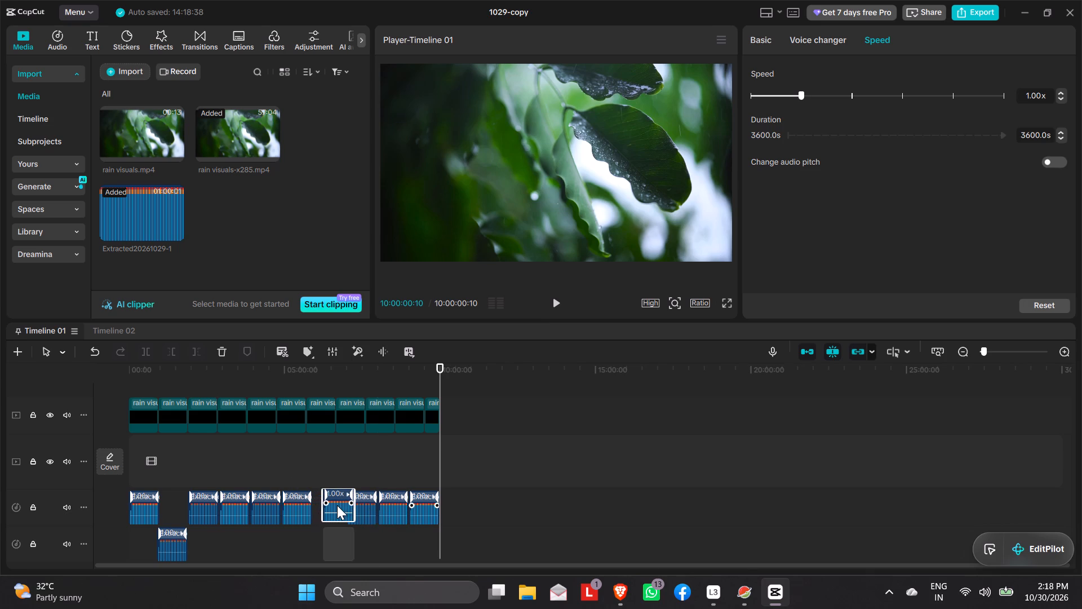
drag(337, 505, 332, 505)
drag(301, 502, 307, 502)
drag(260, 499, 274, 499)
click(221, 540)
drag(260, 514, 267, 513)
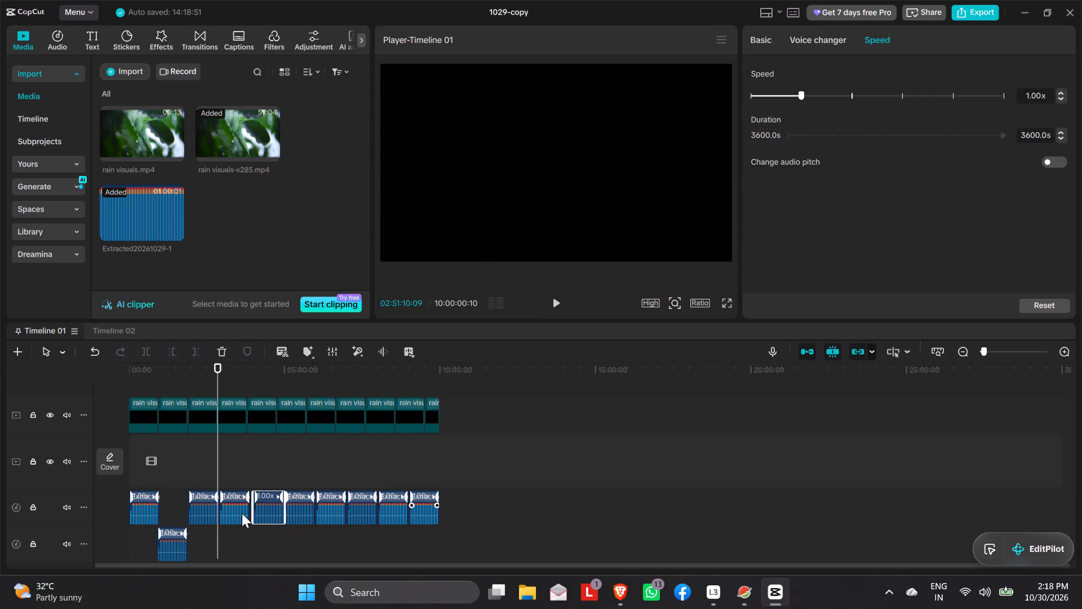
drag(232, 504, 238, 504)
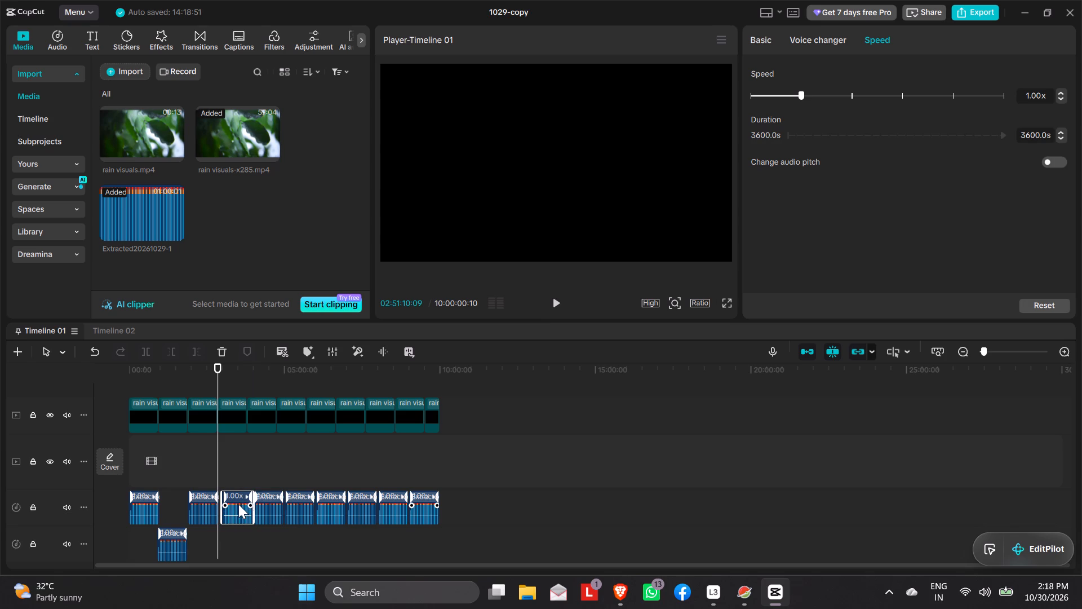
drag(202, 498, 223, 500)
drag(199, 511, 205, 507)
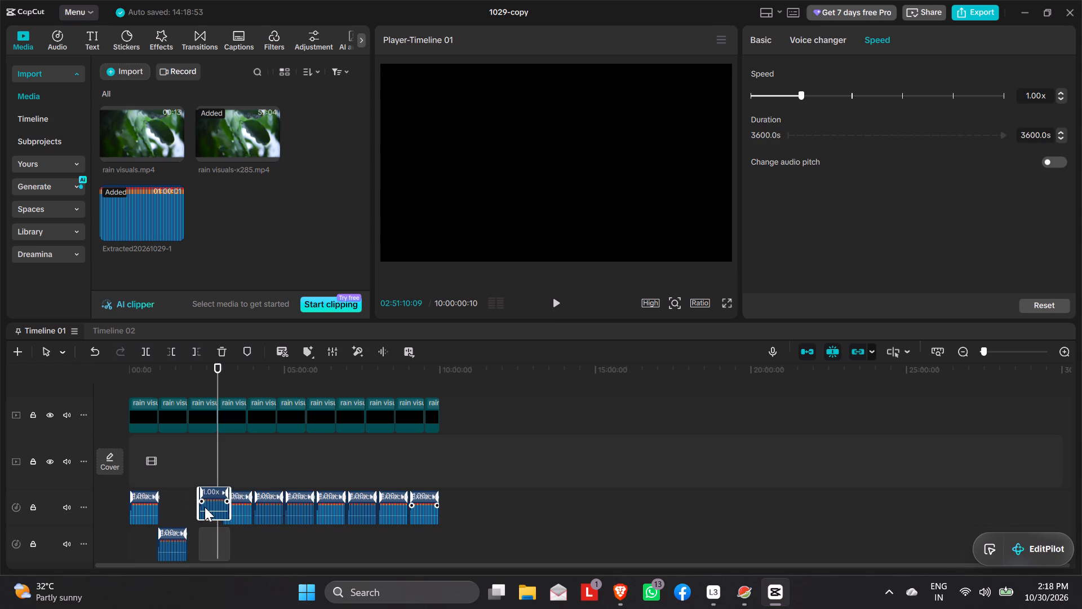
drag(205, 507, 204, 507)
Reposition the second-track audio clip within the gap after the first audio clip, trying to fit it onto the first audio track.
drag(169, 544, 169, 534)
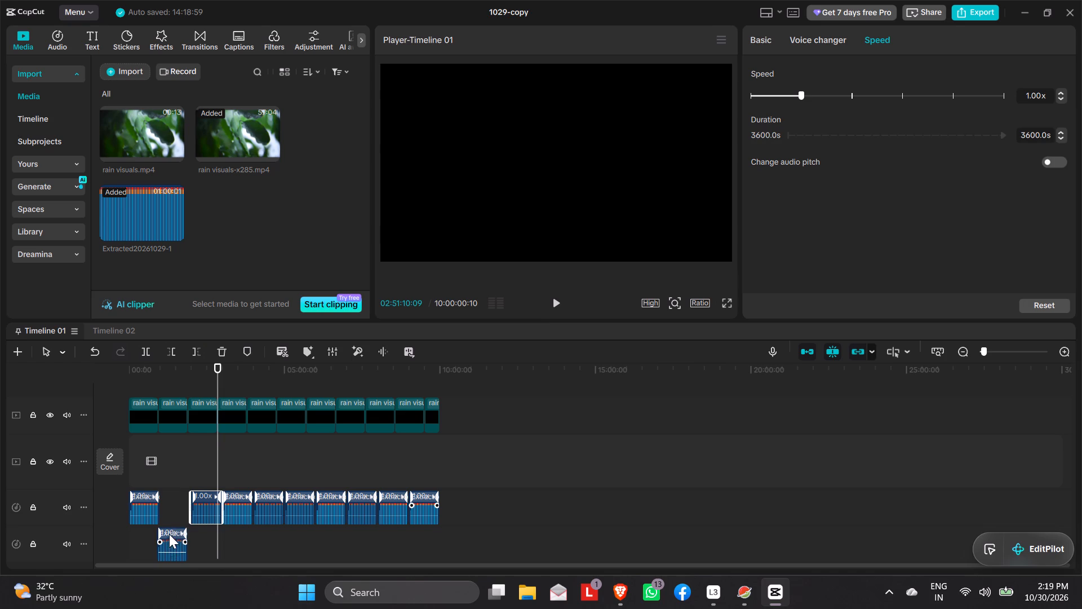
drag(169, 534, 172, 507)
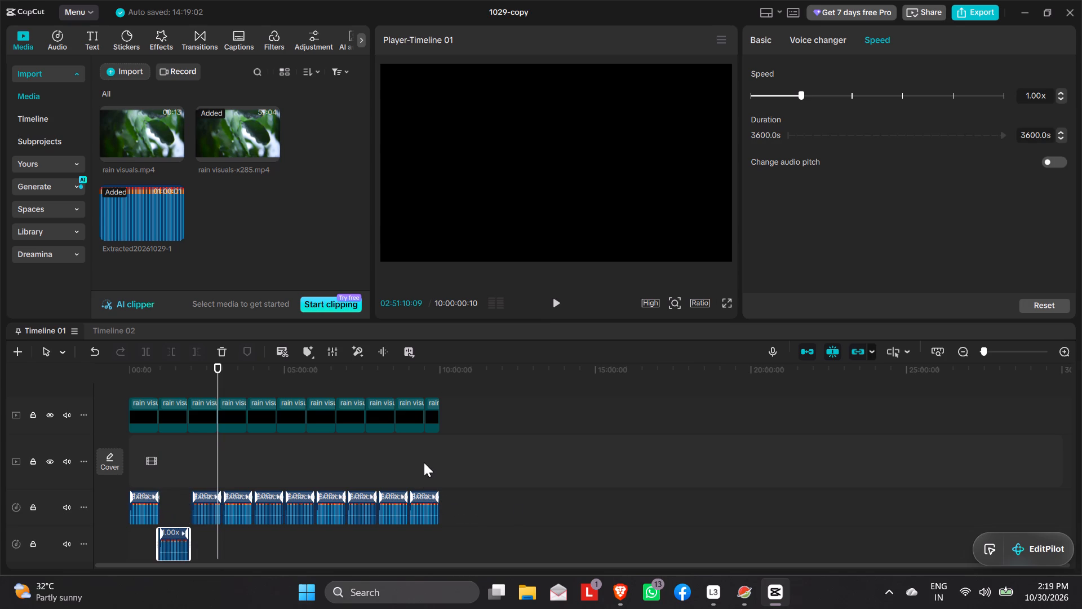
drag(431, 440, 440, 441)
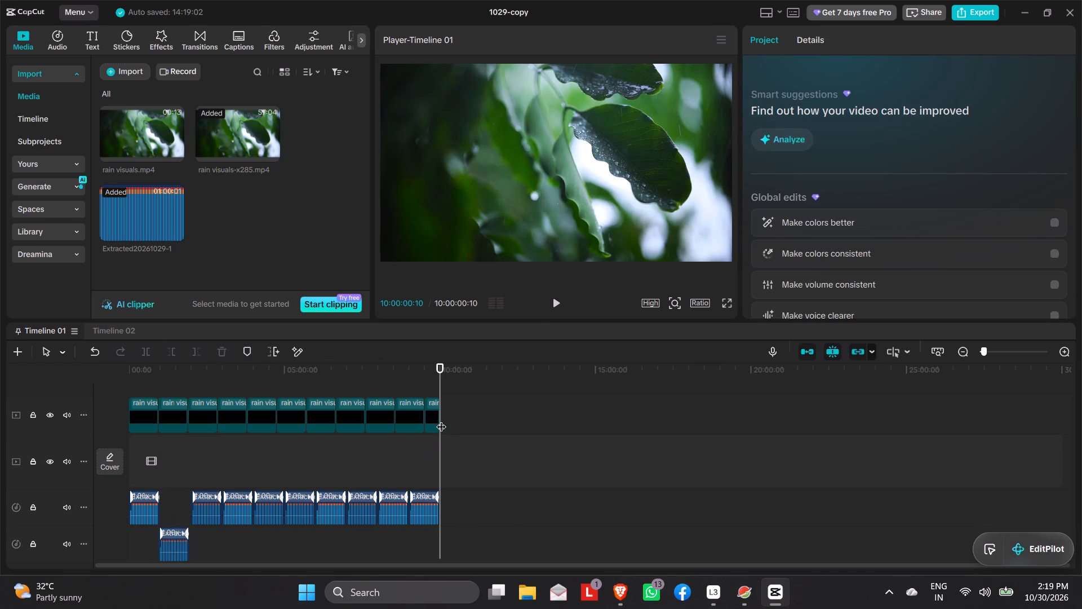
click(429, 505)
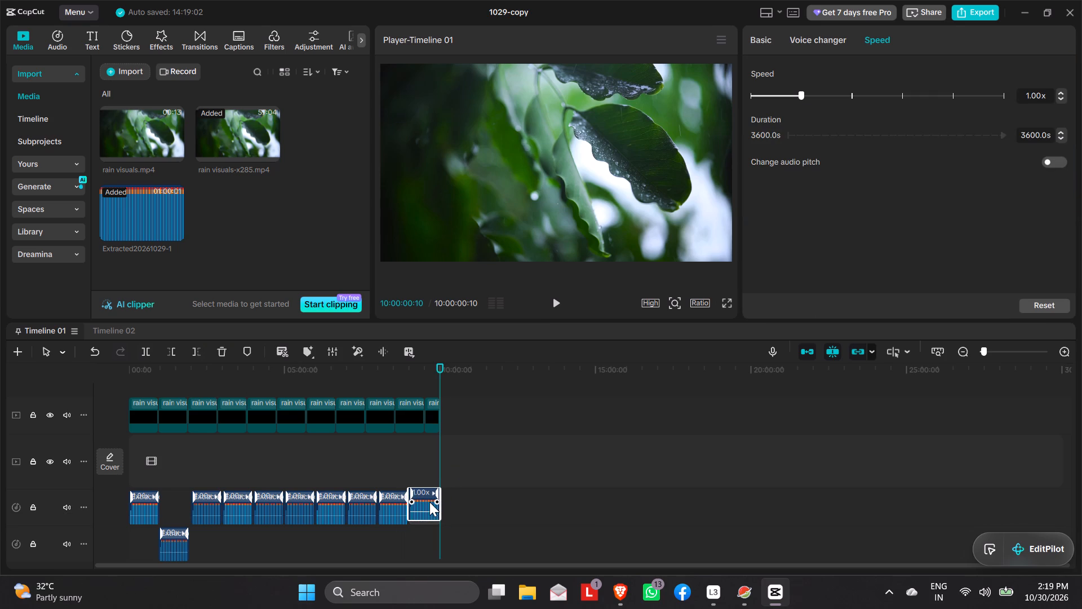
click(383, 539)
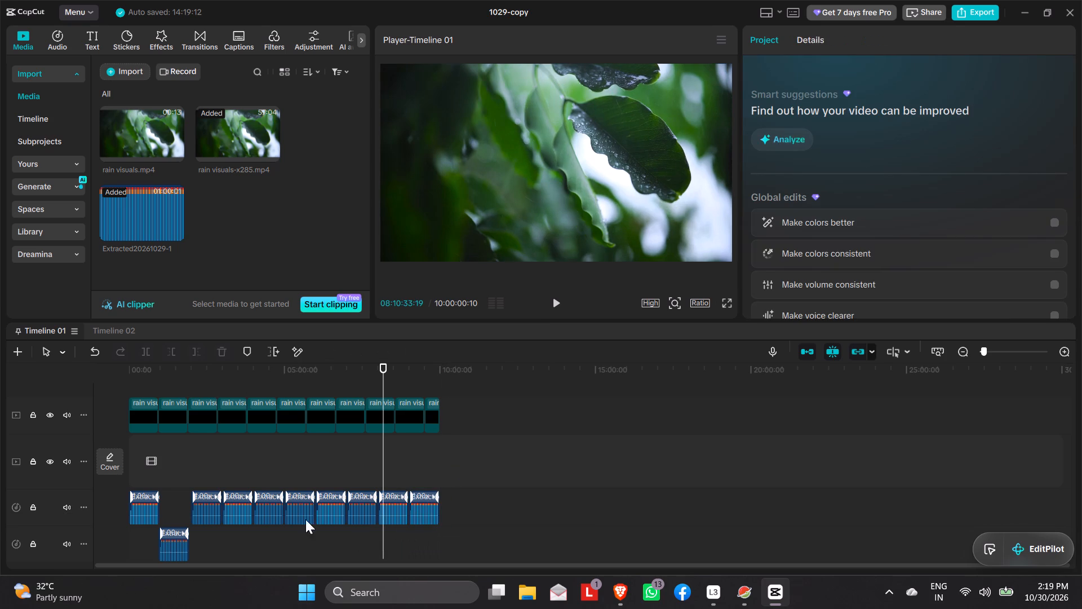
click(174, 495)
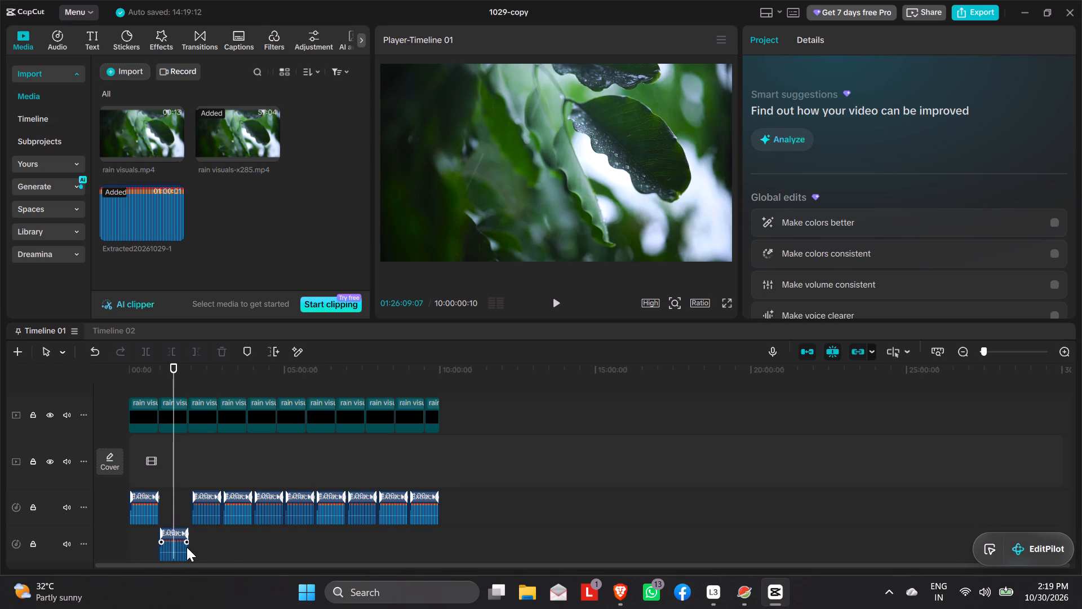
drag(174, 550, 178, 507)
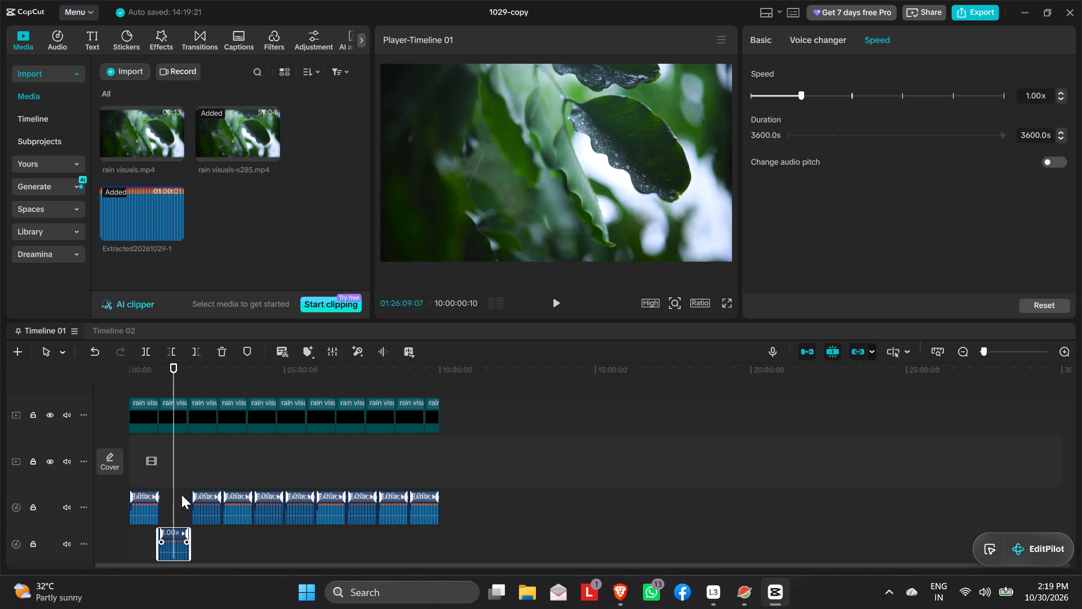
drag(178, 542, 177, 500)
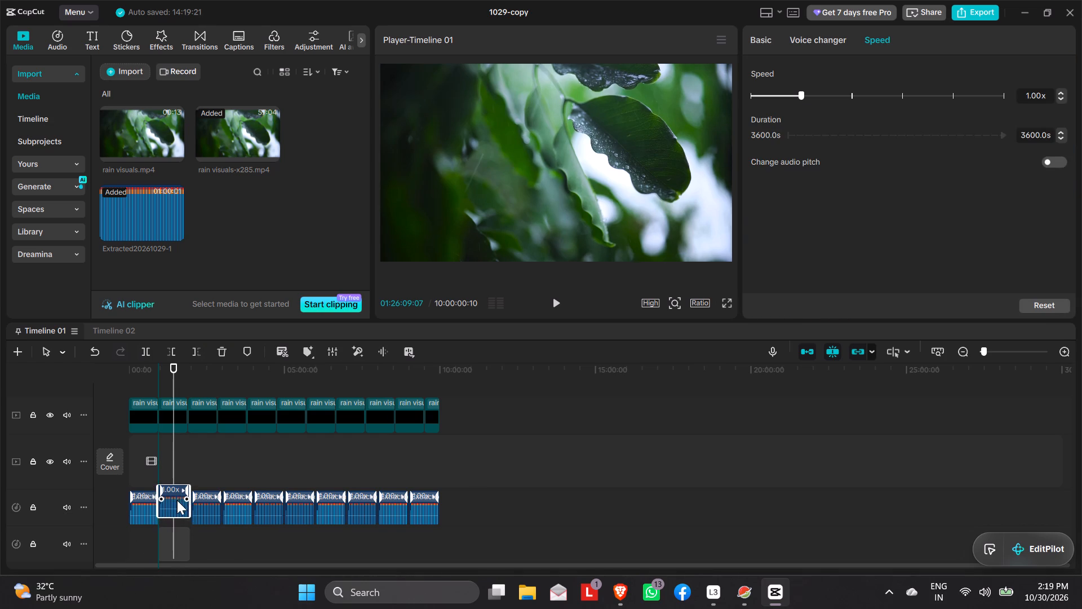
drag(177, 500, 181, 505)
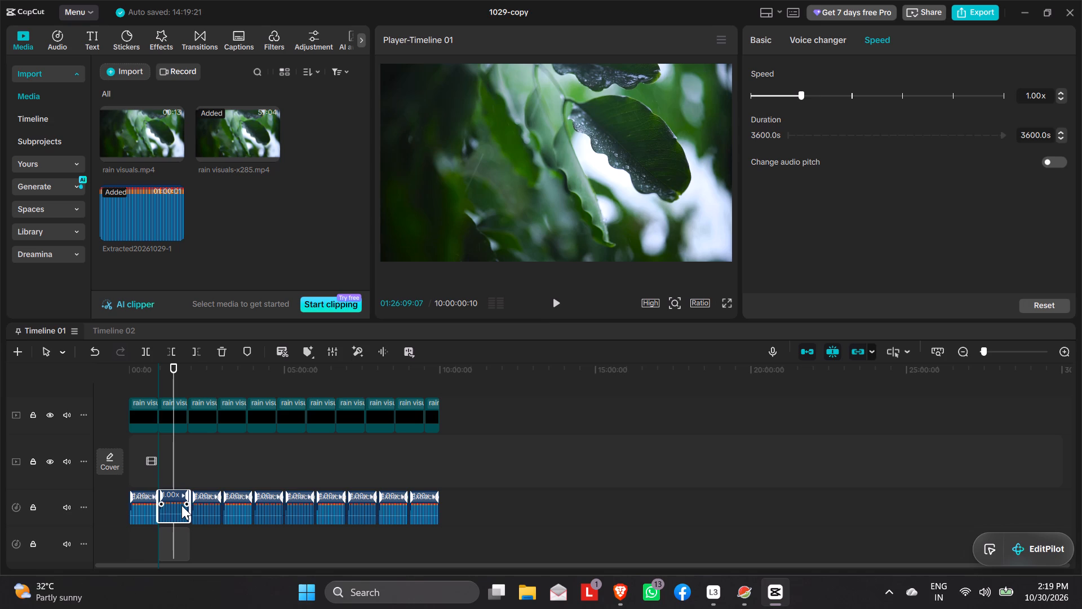
drag(181, 505, 184, 505)
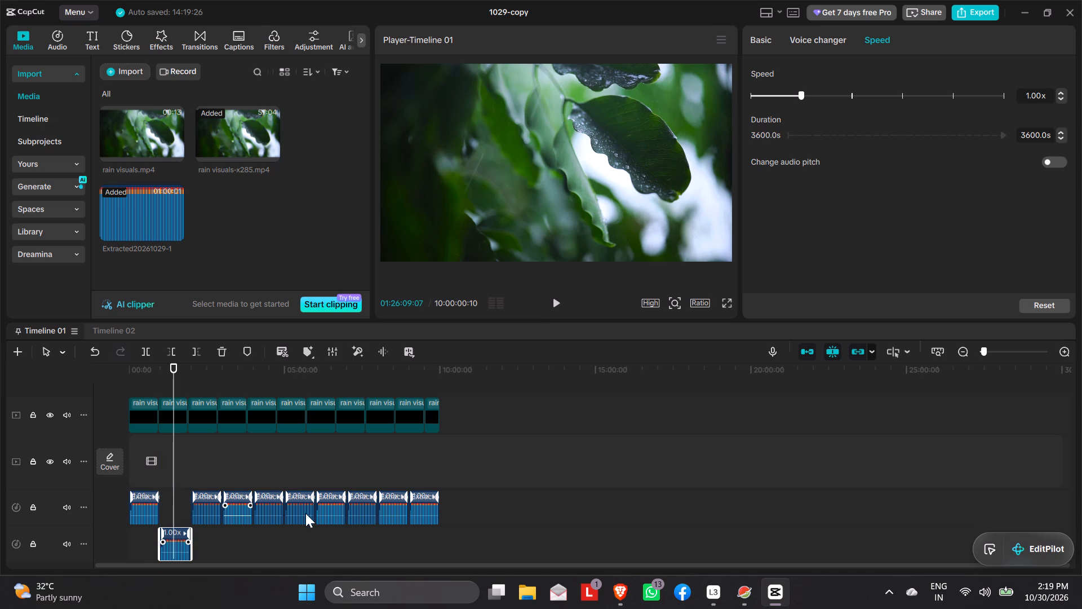
Examine how the audio clips on both audio tracks line up across the ten-hour timeline.
scroll(478, 524, down, 1)
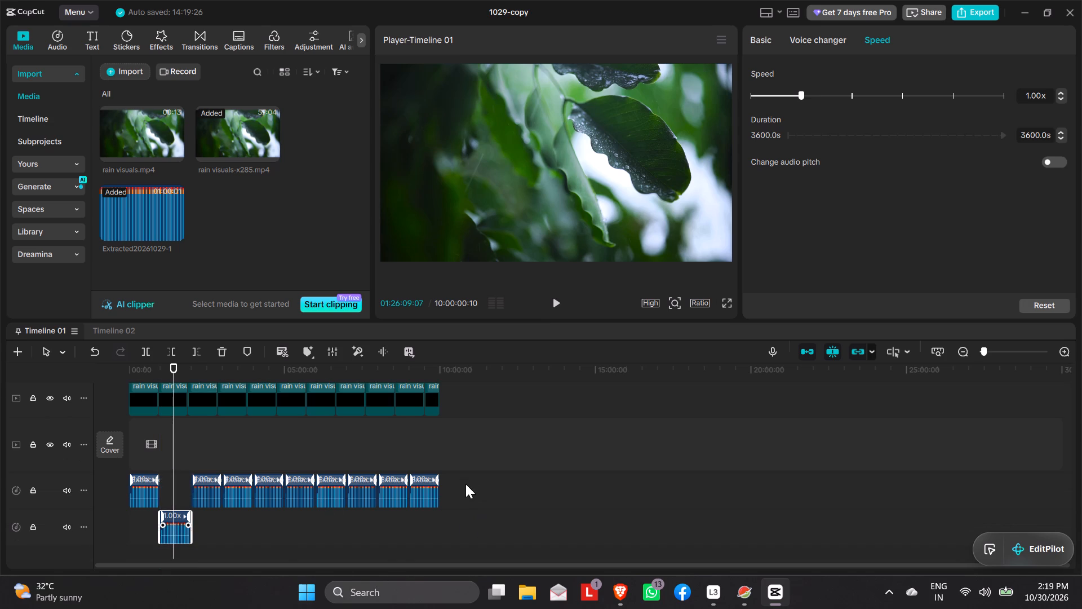
click(289, 523)
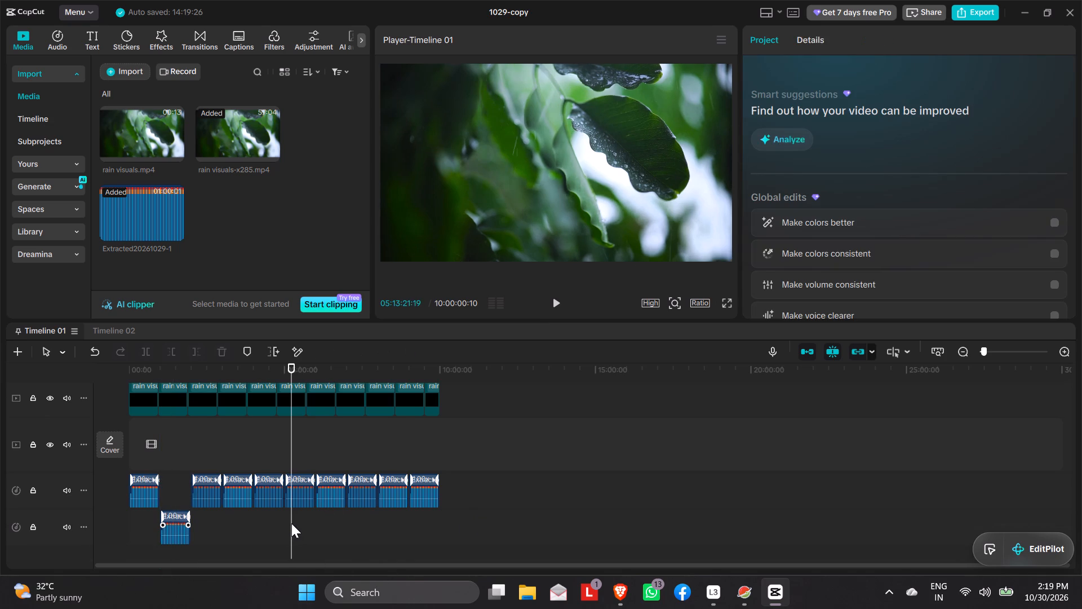
ctrl+scroll(291, 523, up, 3)
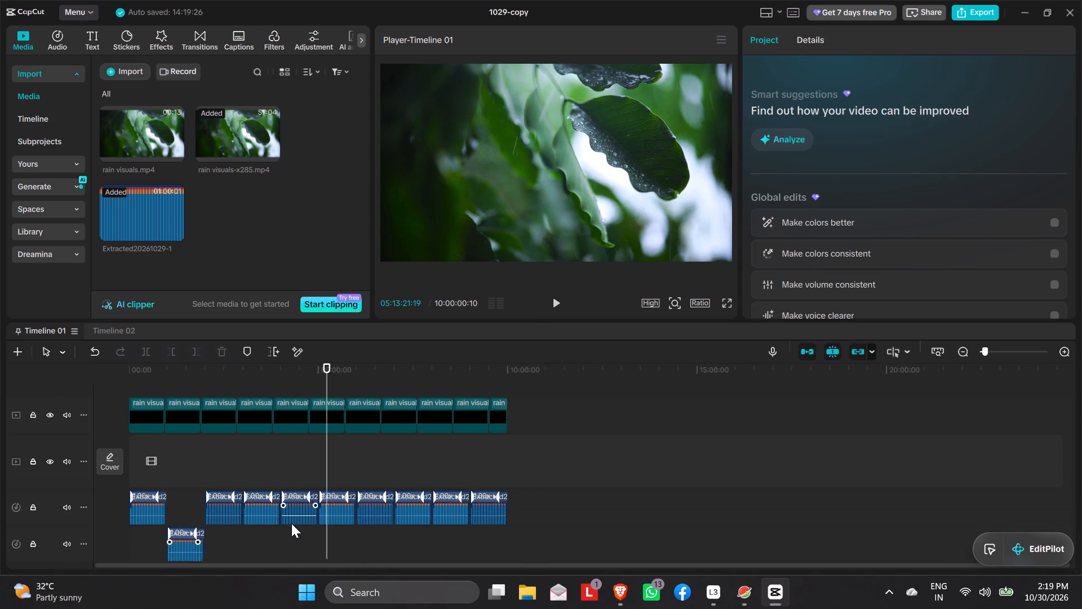
ctrl+scroll(291, 523, up, 6)
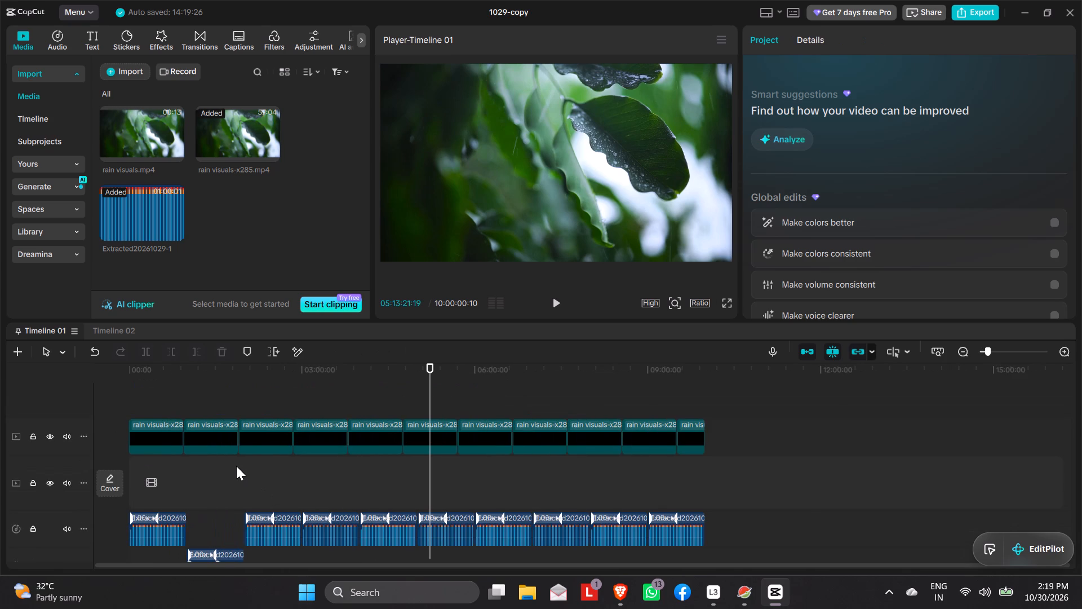
ctrl+scroll(236, 466, up, 3)
scroll(236, 466, up, 1)
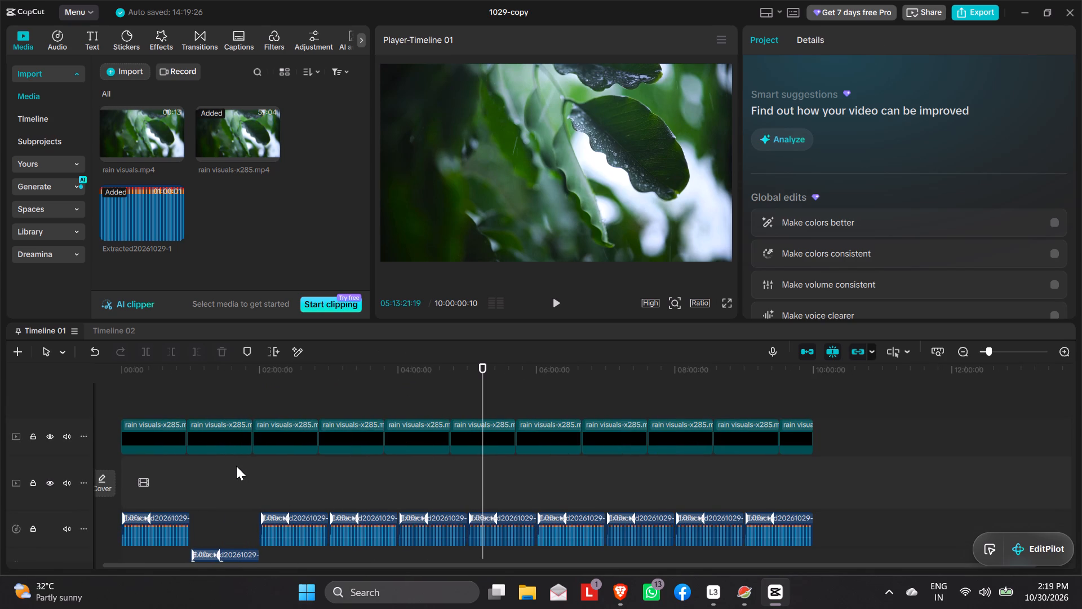
scroll(236, 466, up, 1)
Open the export settings for 1029-copy and set the frame rate to 60fps.
click(965, 8)
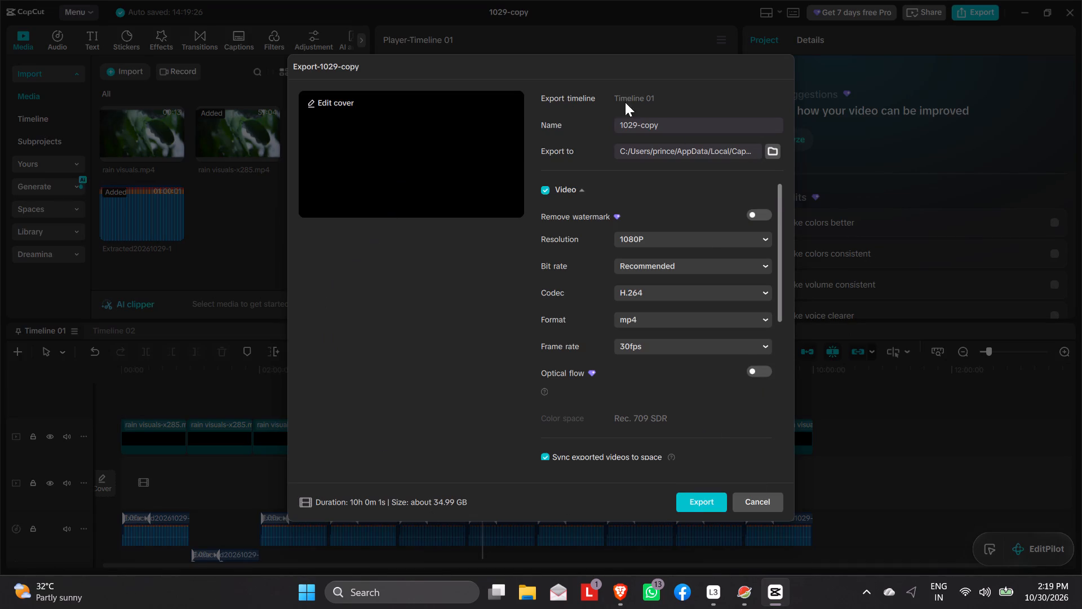
scroll(624, 264, down, 3)
scroll(628, 269, up, 2)
click(651, 284)
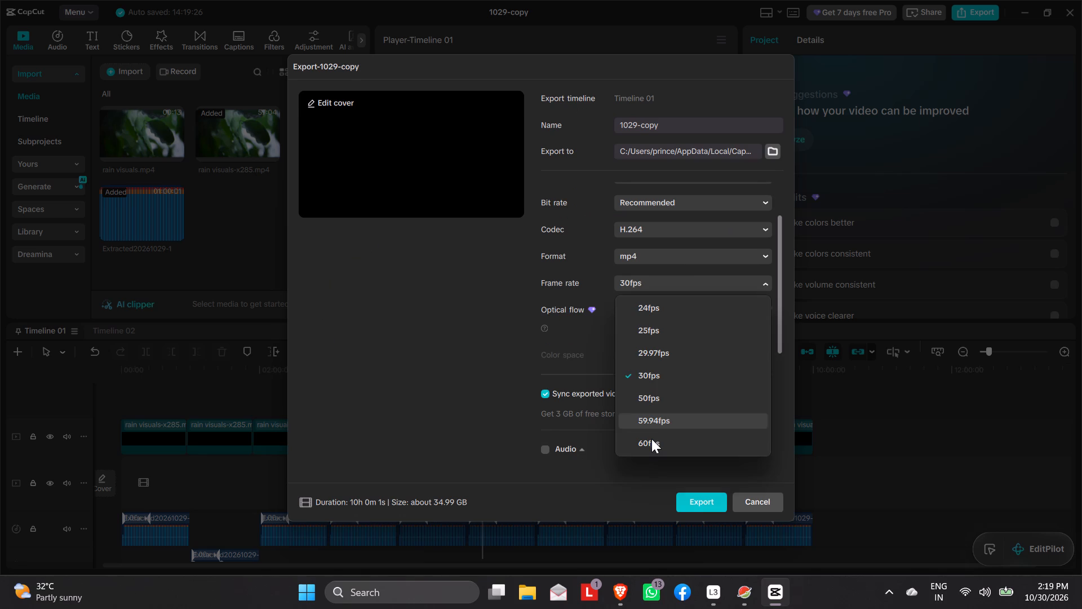
click(651, 439)
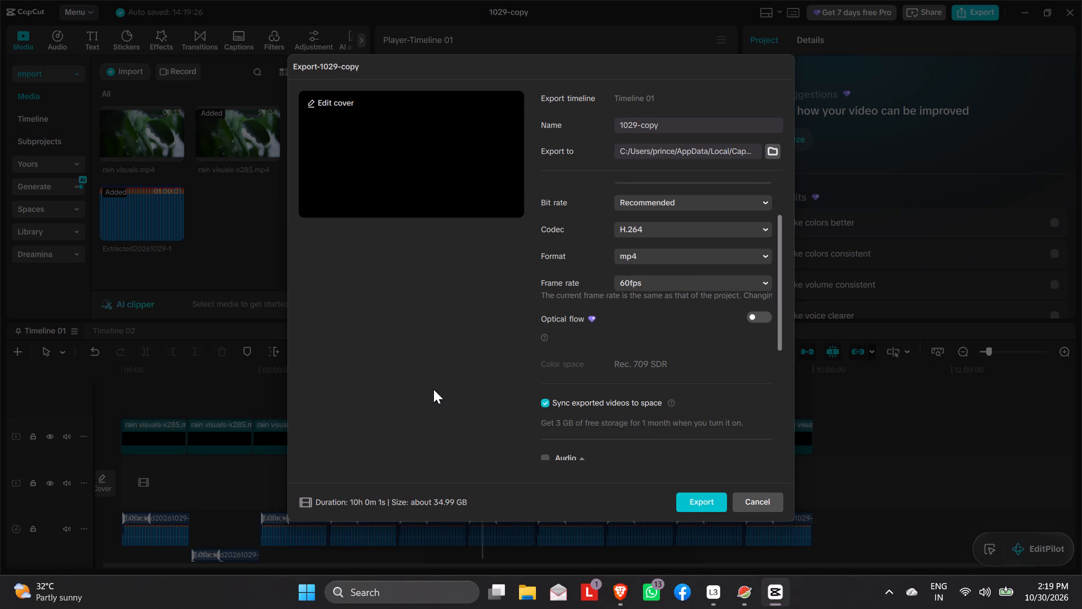
scroll(597, 306, down, 2)
scroll(597, 306, up, 4)
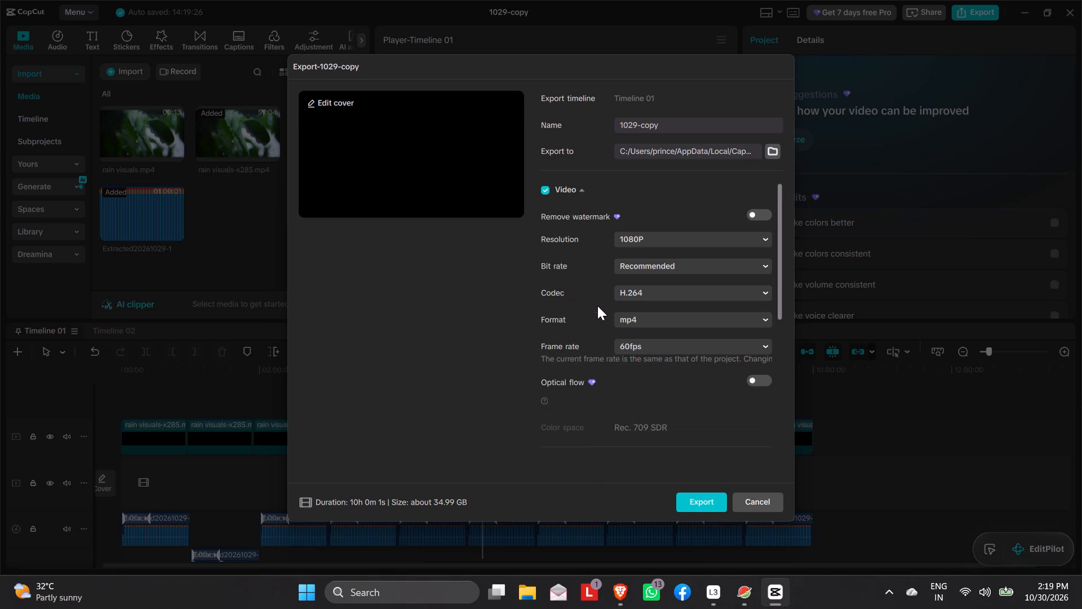
scroll(597, 306, up, 1)
Review the export settings and start exporting 1029-copy as a 1080P H.264 mp4 at the recommended bit rate.
click(450, 496)
scroll(625, 323, down, 7)
scroll(625, 323, up, 9)
click(713, 502)
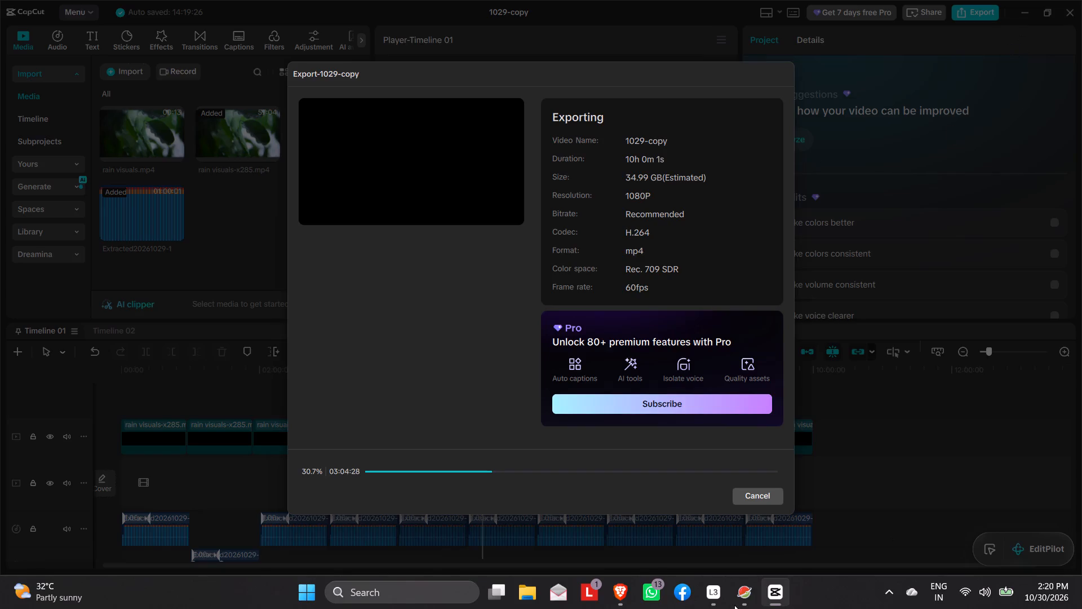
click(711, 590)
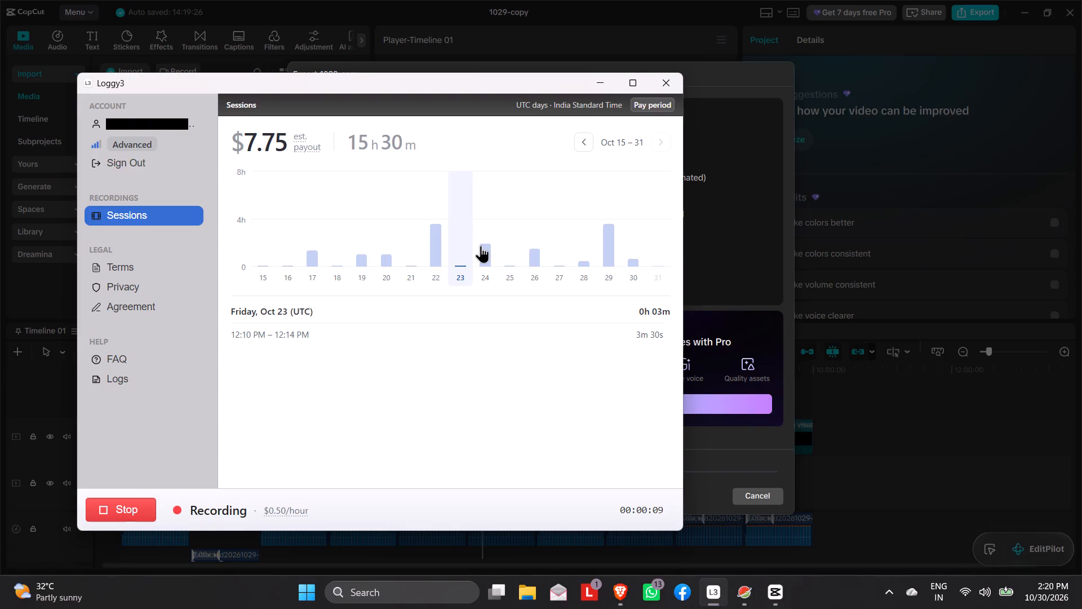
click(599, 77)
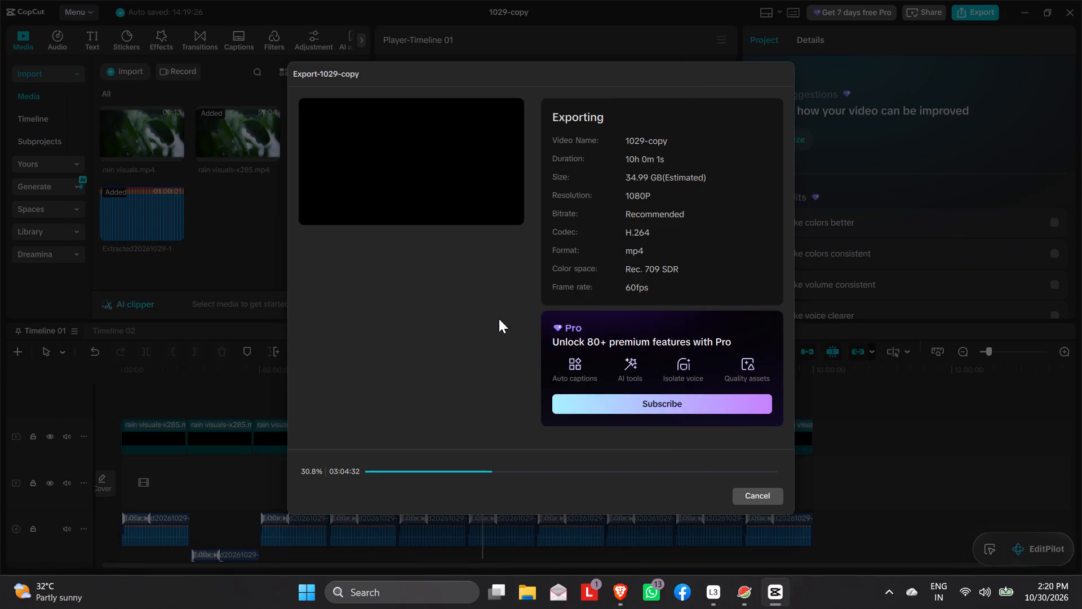
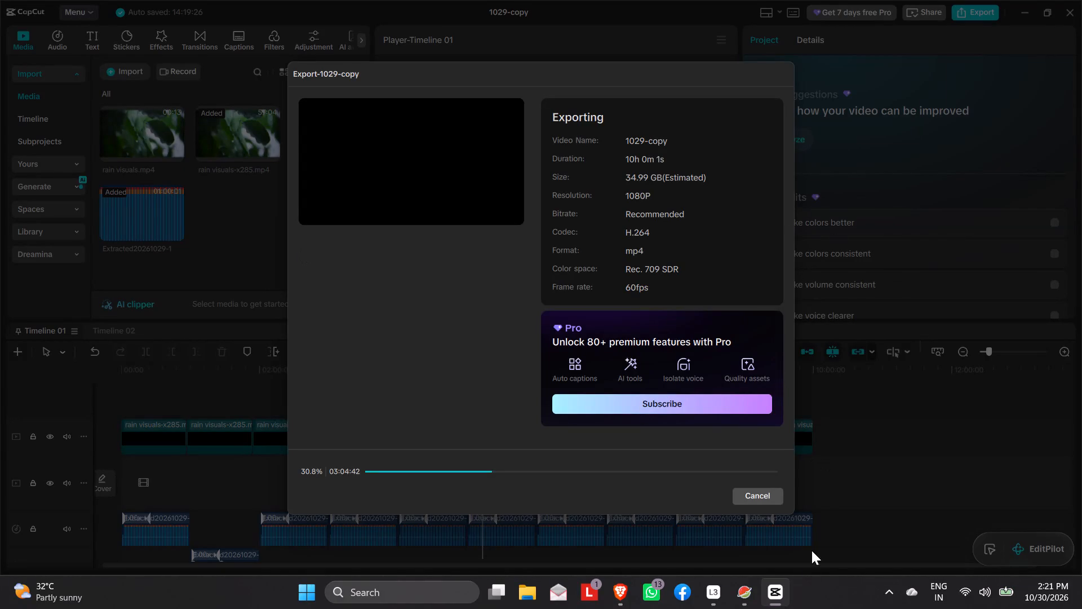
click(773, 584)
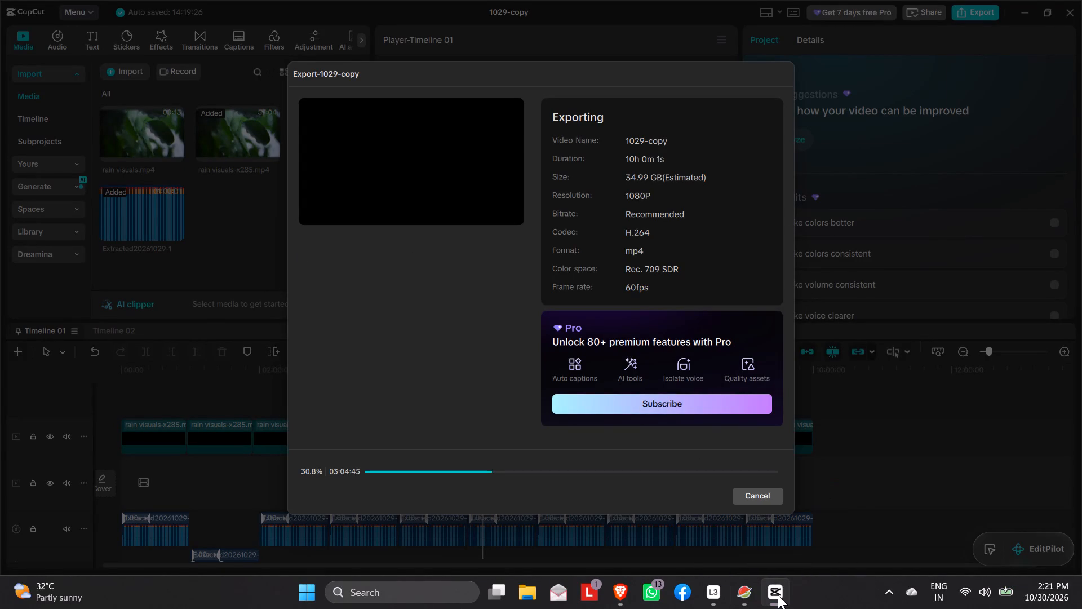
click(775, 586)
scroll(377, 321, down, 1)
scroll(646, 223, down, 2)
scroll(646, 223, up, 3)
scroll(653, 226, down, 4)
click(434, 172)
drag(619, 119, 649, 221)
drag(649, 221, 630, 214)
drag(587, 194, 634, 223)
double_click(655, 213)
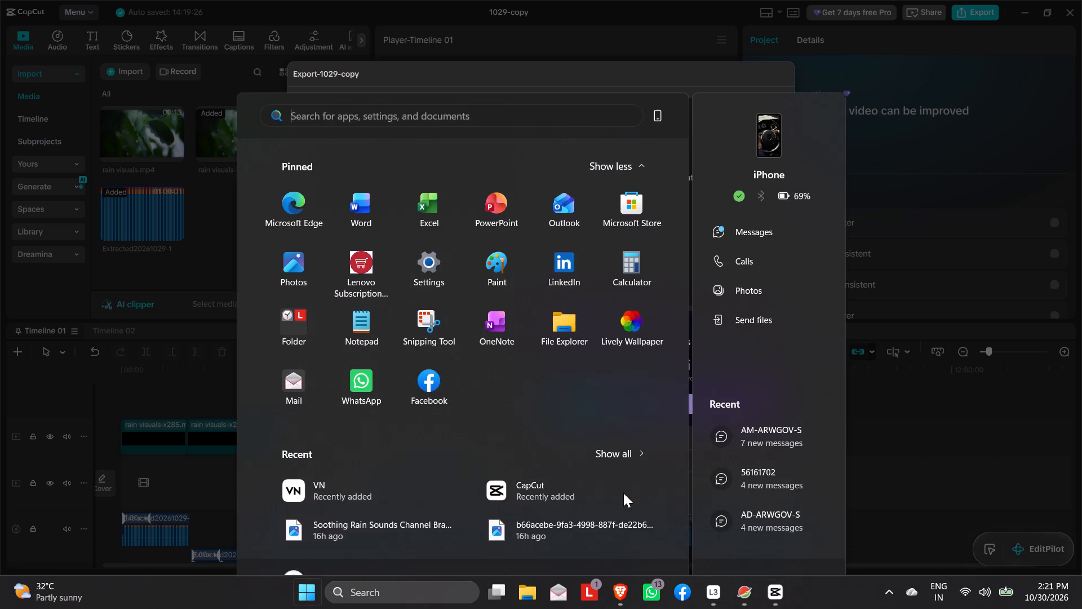
Search Windows for "check" and open the Check for updates system setting.
click(506, 72)
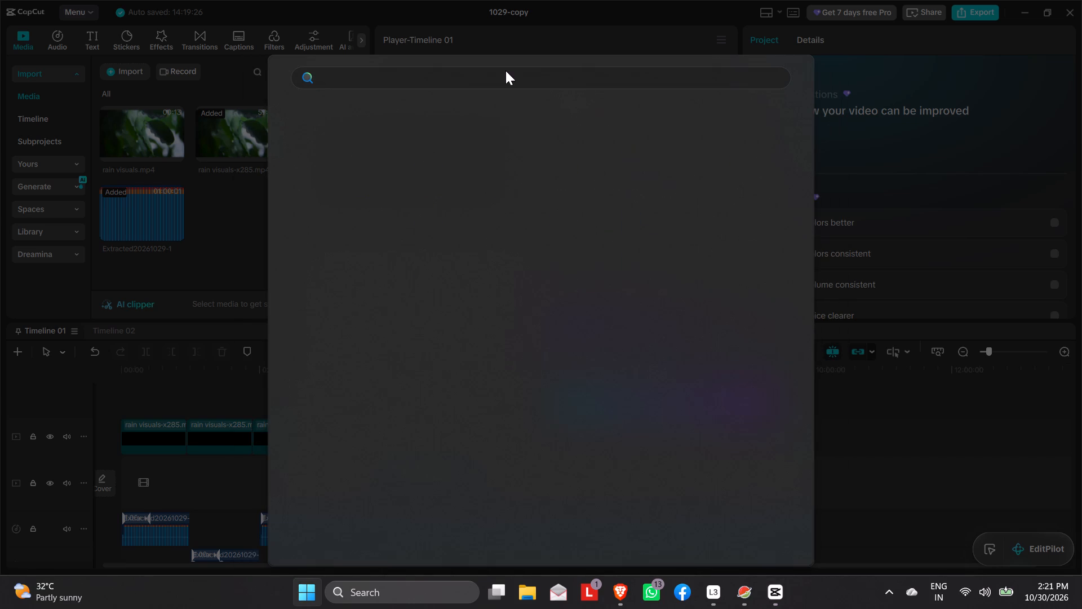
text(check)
drag(410, 188, 415, 188)
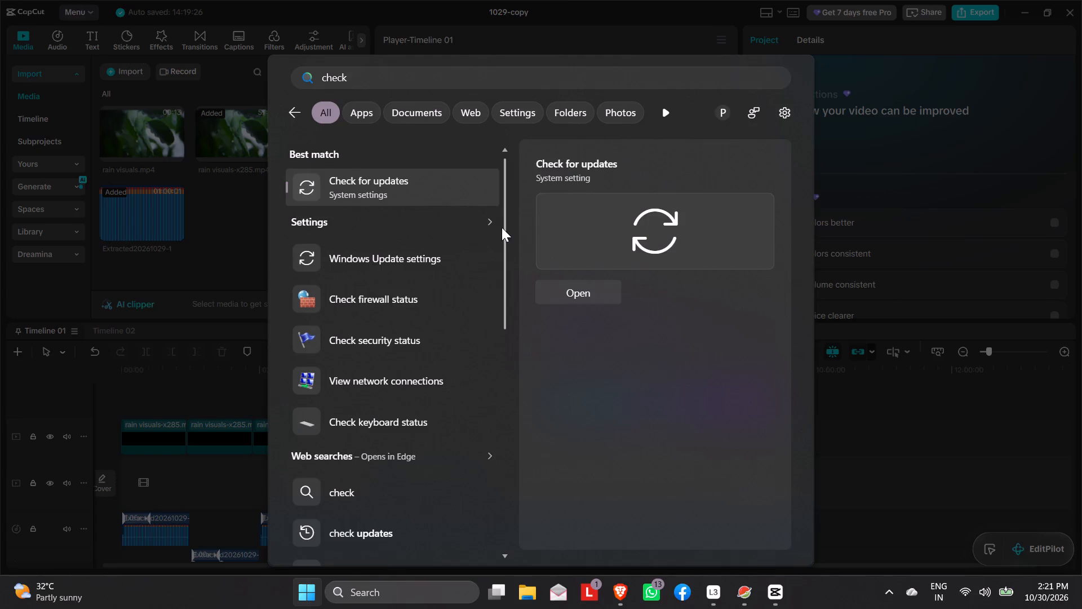
click(415, 193)
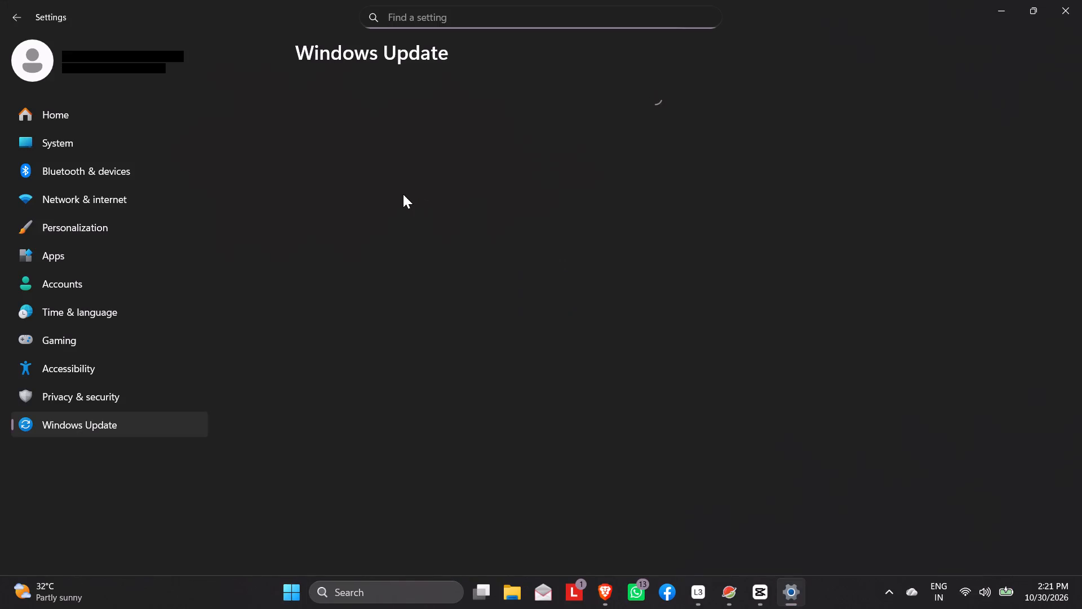
Run the Windows Update check repeatedly, and close Settings to return to the CapCut export of 1029-copy.
click(955, 114)
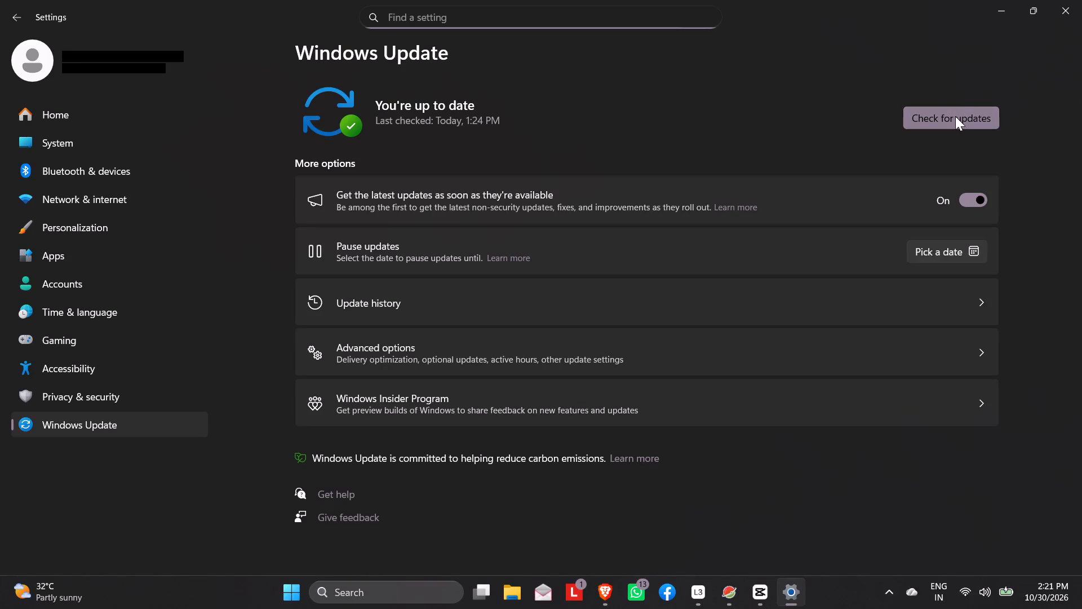
click(955, 116)
triple_click(960, 116)
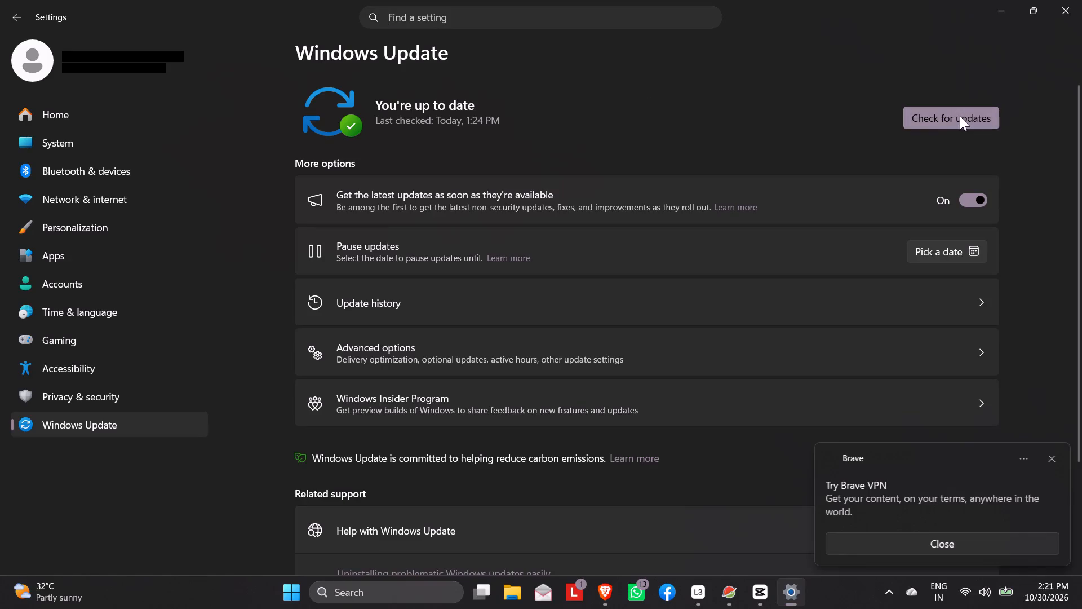
double_click(960, 116)
triple_click(961, 116)
double_click(961, 116)
triple_click(967, 117)
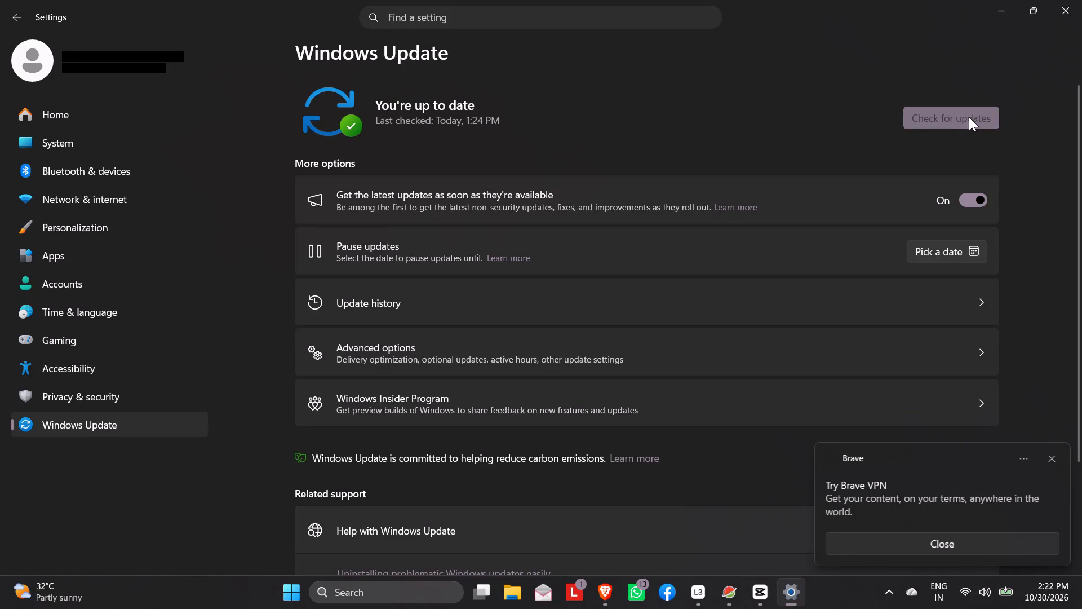
right_click(965, 107)
click(960, 108)
right_click(961, 108)
right_click(961, 108)
right_click(962, 110)
click(962, 110)
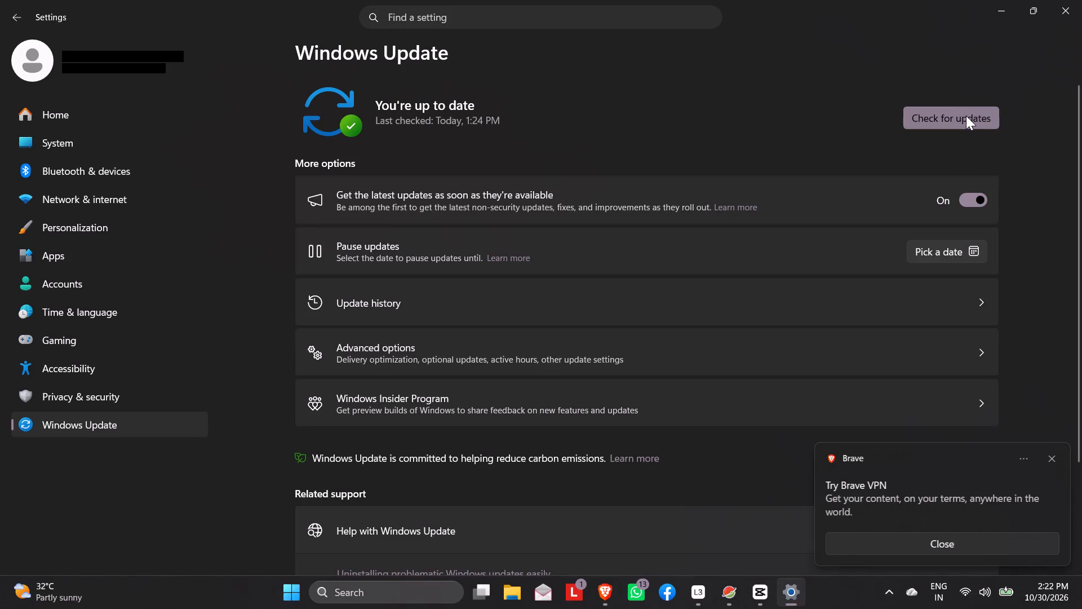
click(966, 116)
right_click(966, 116)
right_click(969, 113)
right_click(983, 110)
drag(983, 110, 983, 120)
right_drag(979, 120, 968, 121)
drag(953, 127, 955, 133)
drag(955, 133, 968, 130)
click(1080, 0)
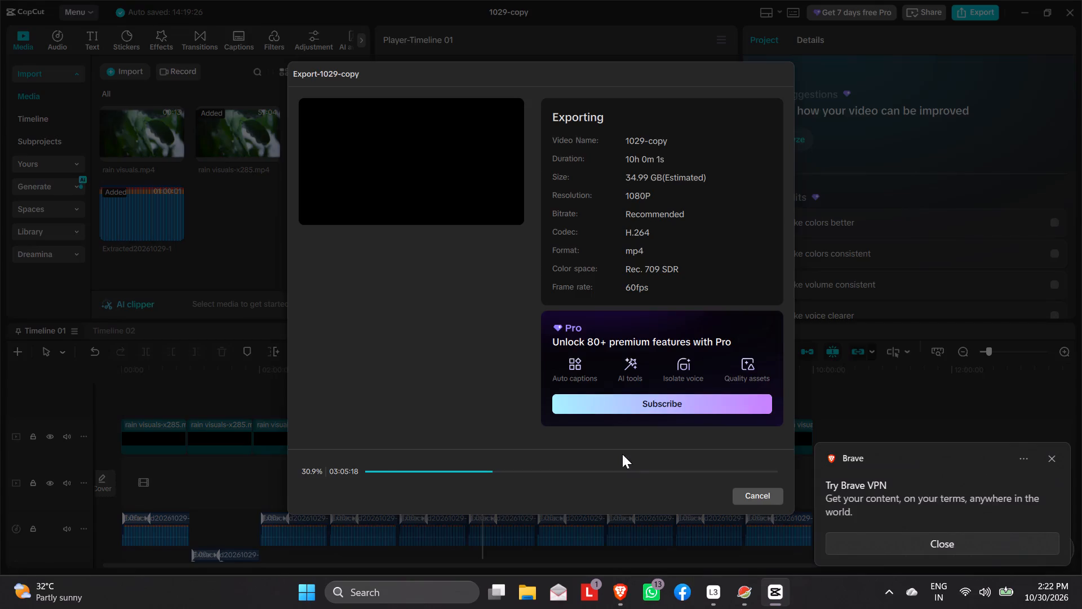
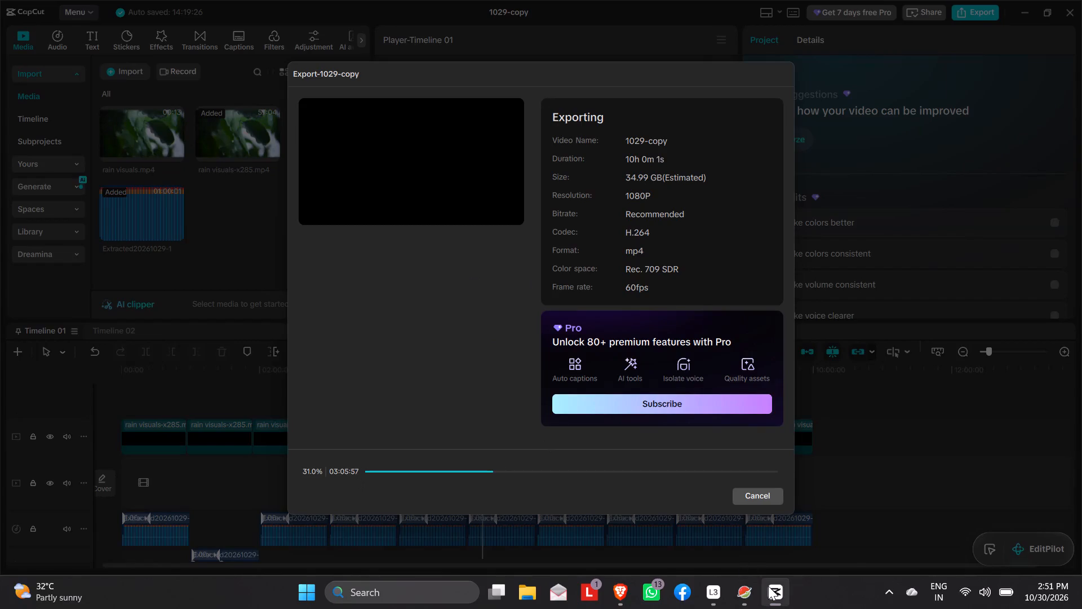
Switch to Loggy3, stop the running session recording and close its window, acknowledging the background-running notice.
click(711, 587)
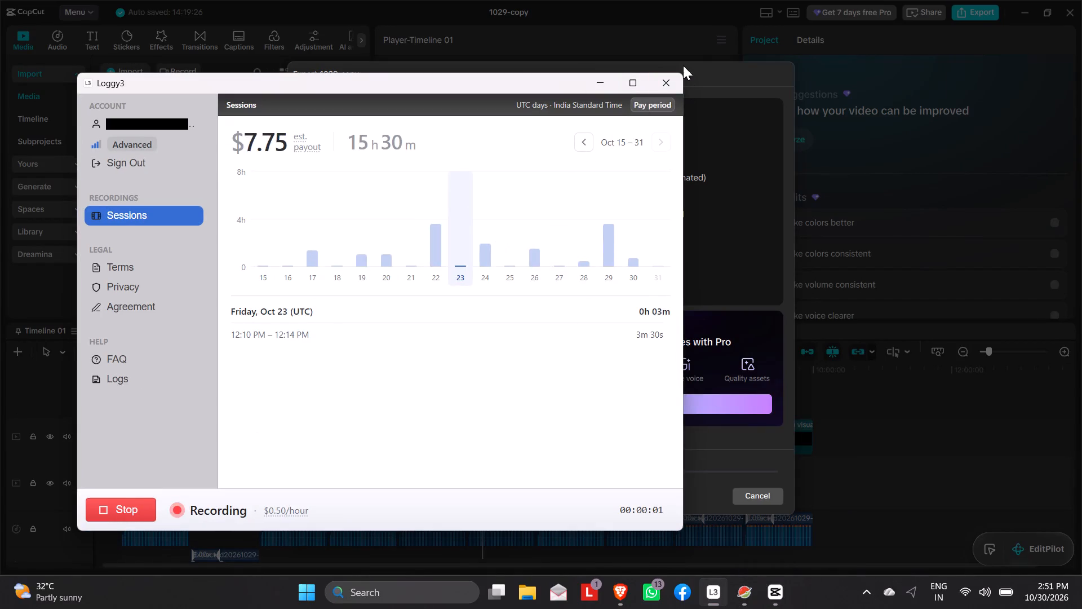
click(110, 506)
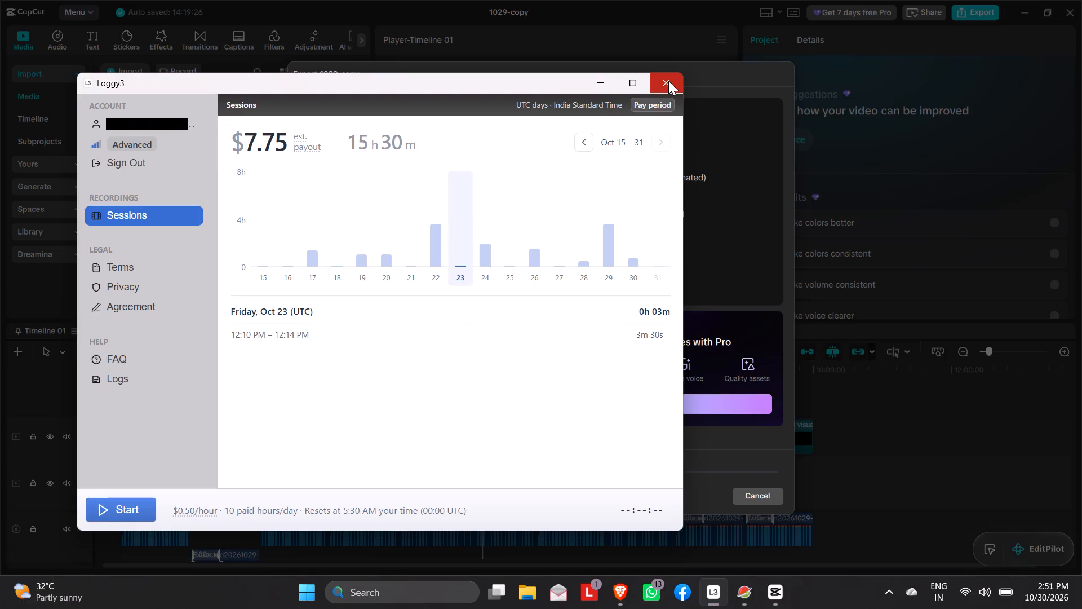
click(668, 81)
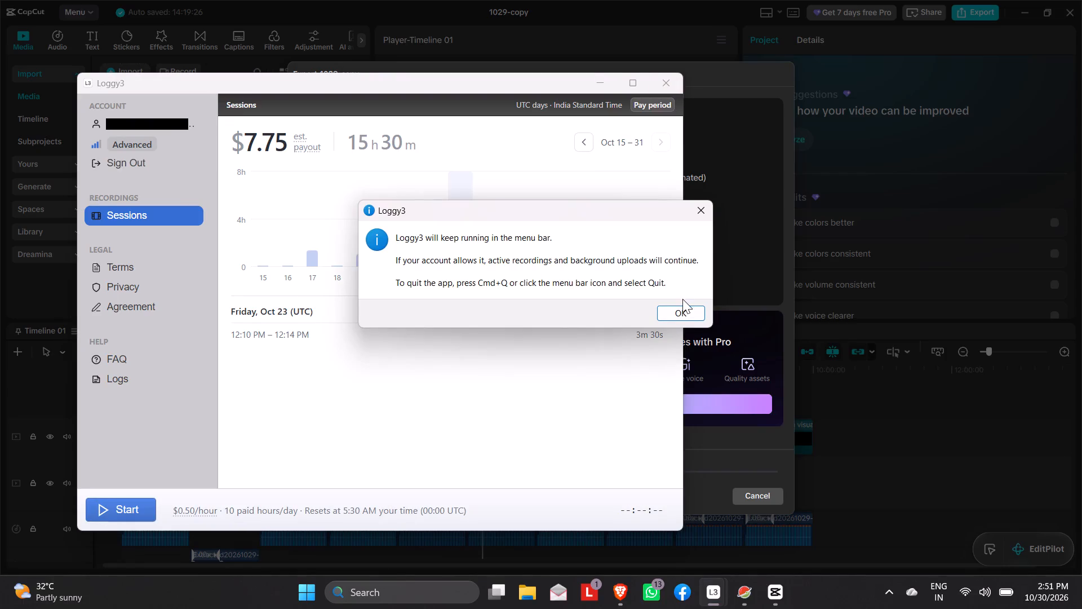
drag(684, 306, 684, 315)
click(684, 315)
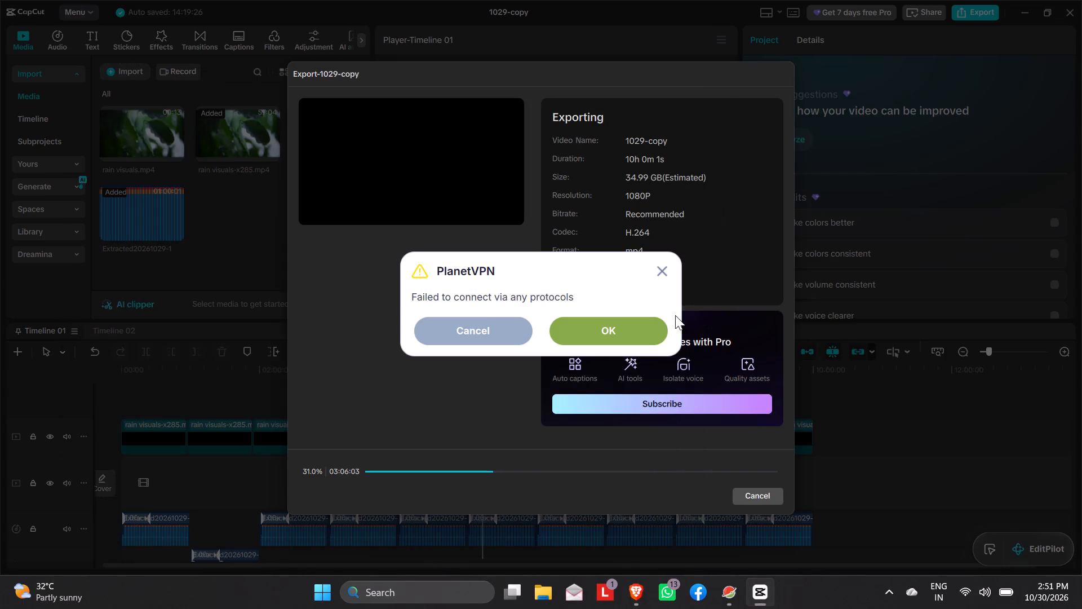
Dismiss the PlanetVPN alert covering the video export progress.
click(608, 323)
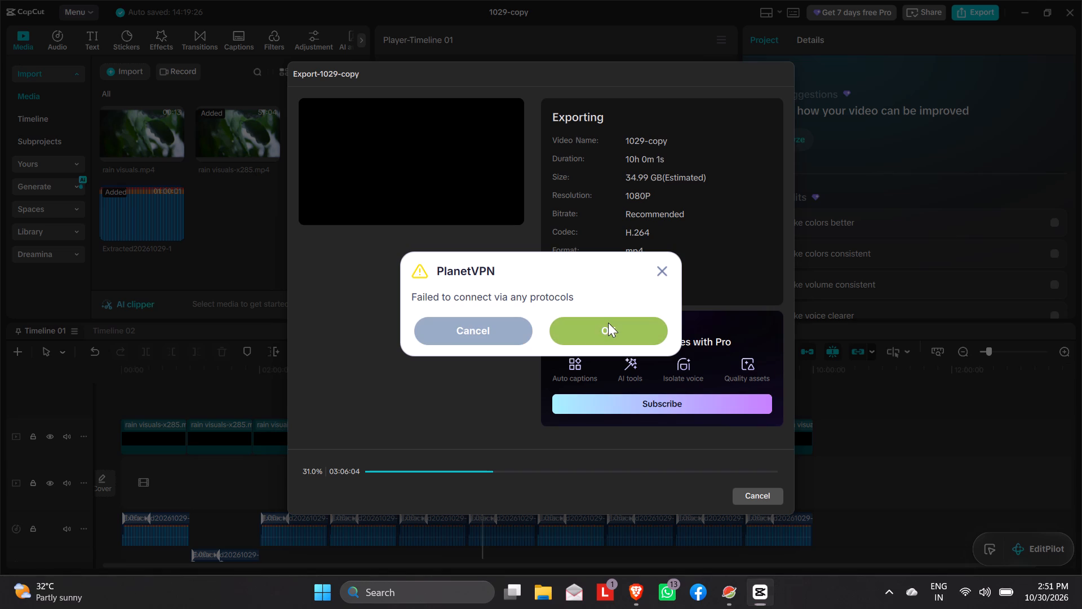
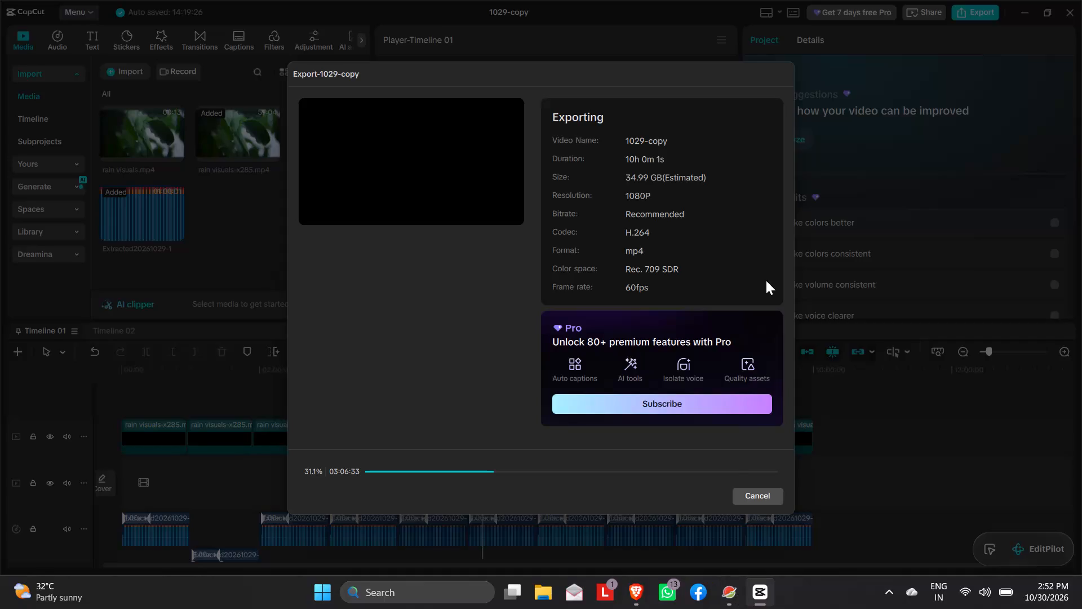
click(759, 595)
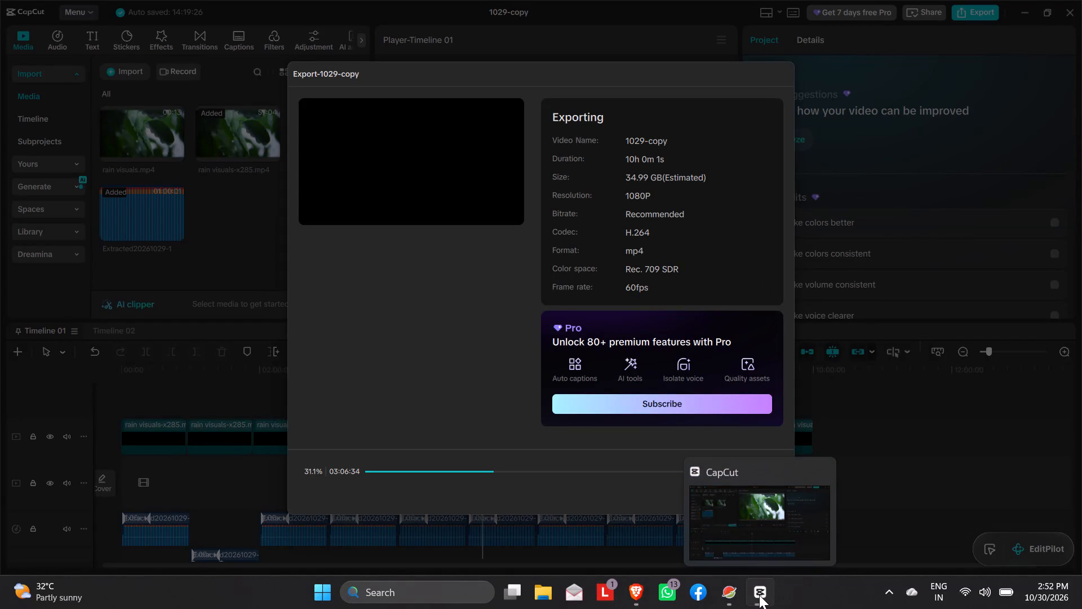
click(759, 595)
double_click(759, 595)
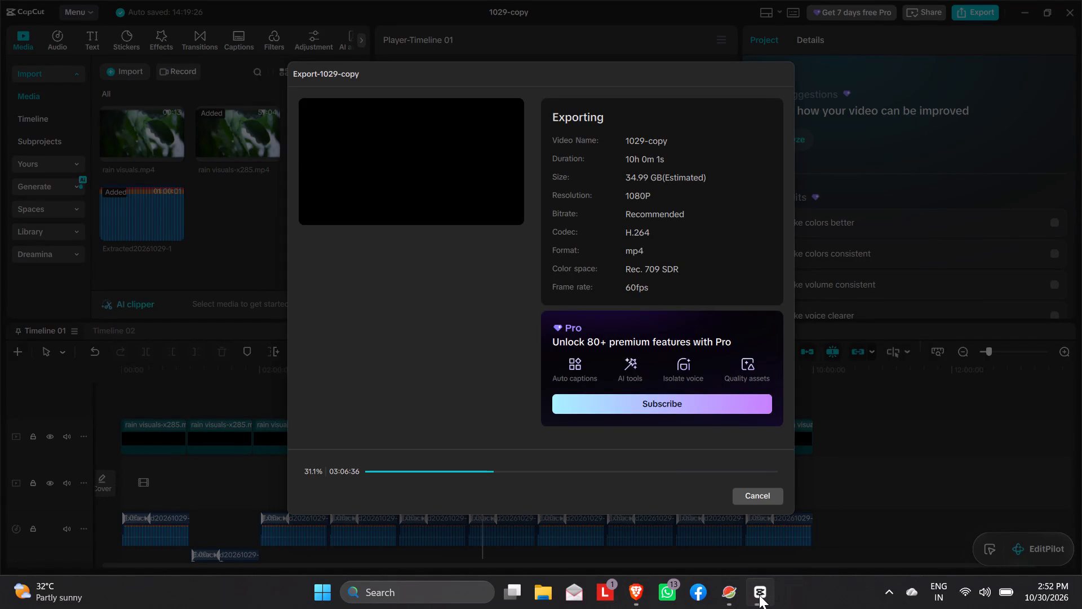
Switch to the Brave browser and dismiss the Plink extension popup covering the CapCut sign-in page.
click(645, 581)
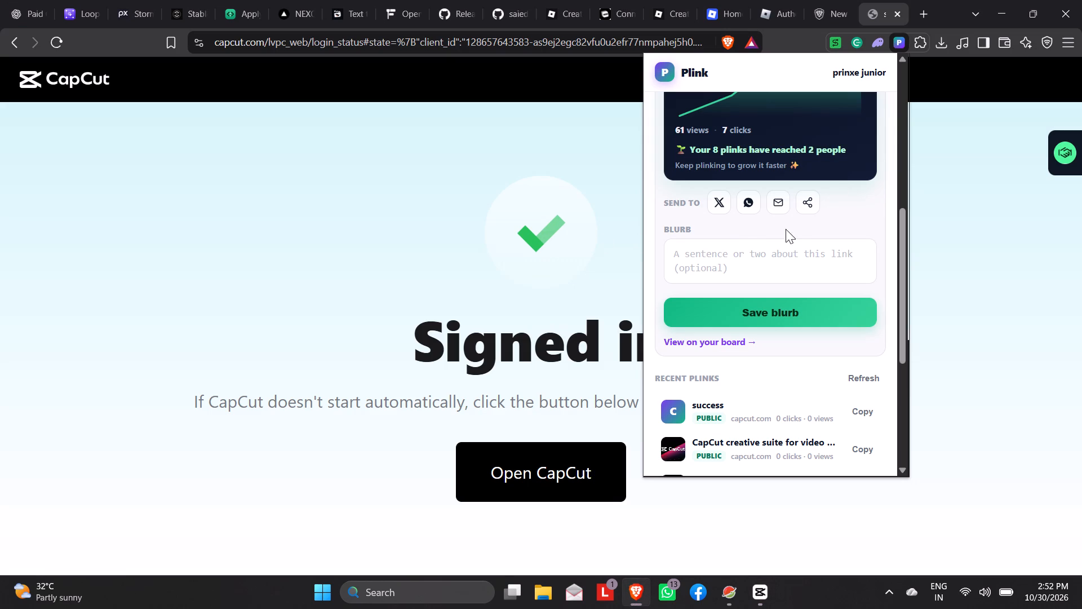
click(895, 12)
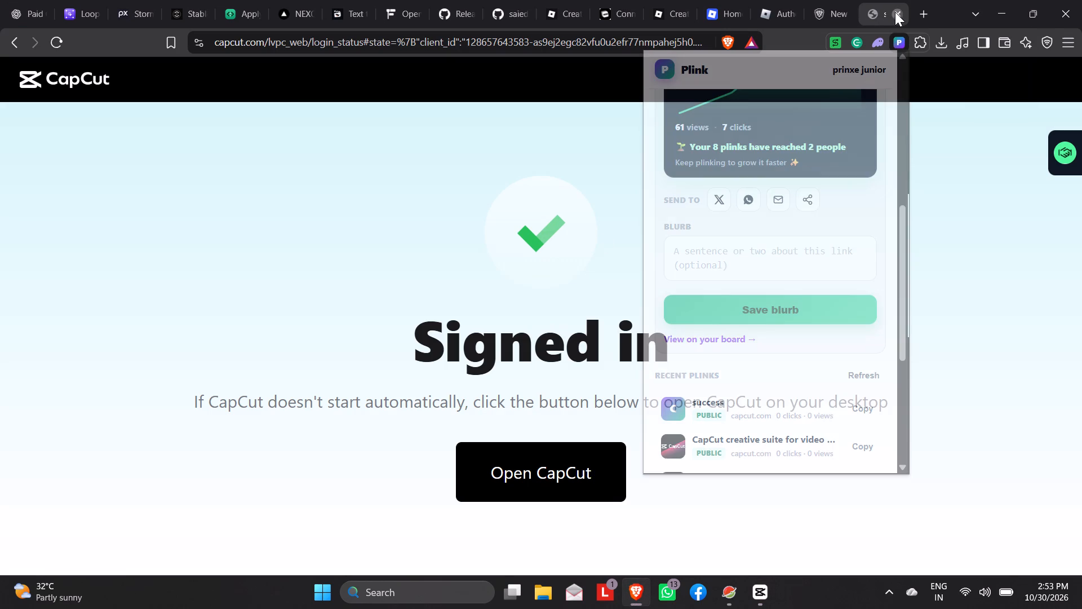
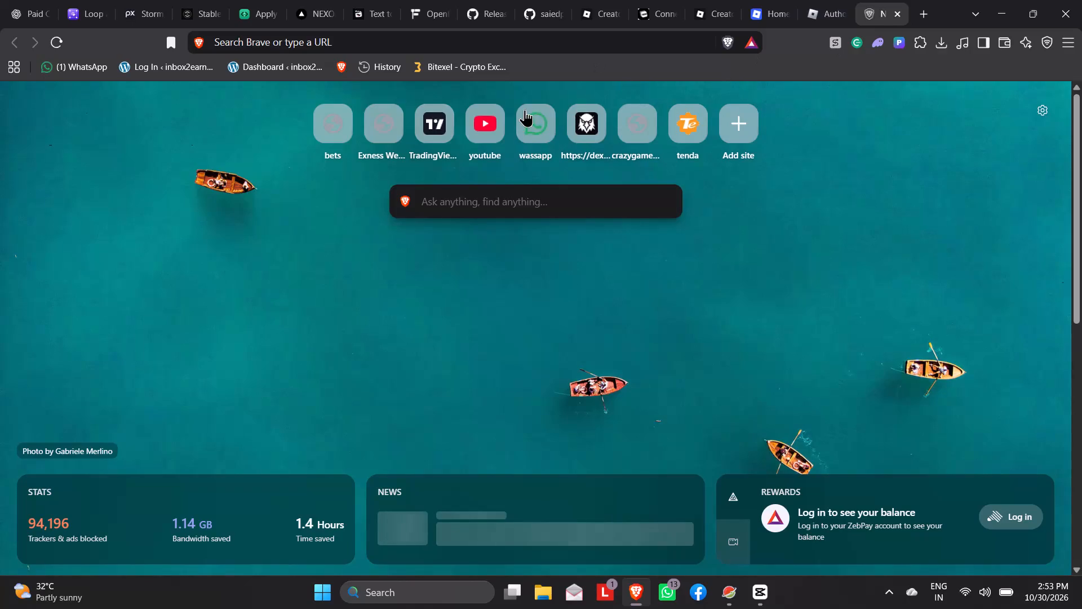
Open YouTube and search for "capcut 10 hour video fast exporting".
click(490, 122)
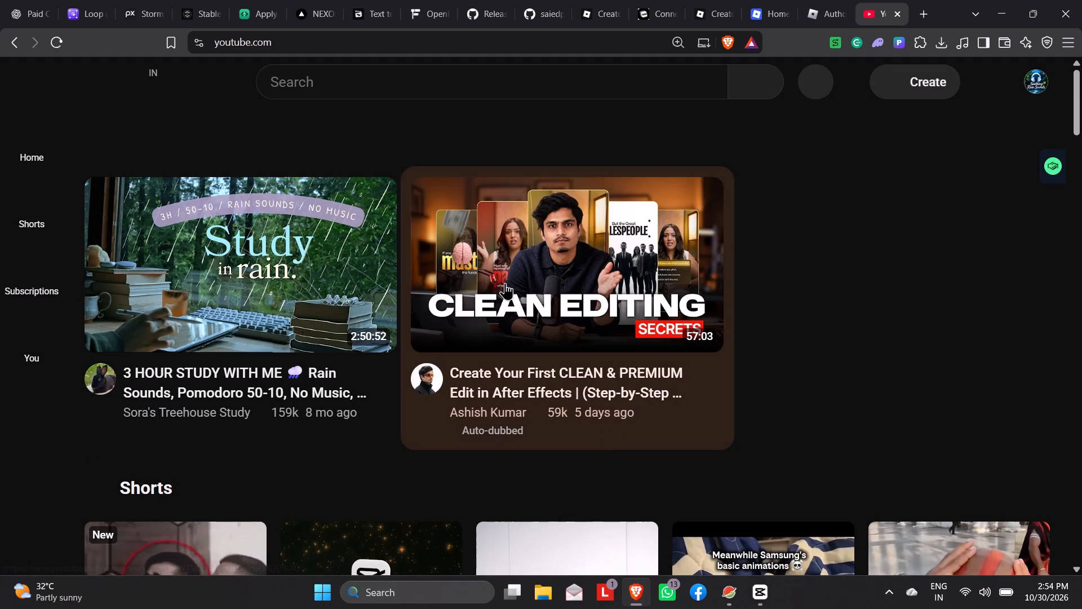
click(367, 82)
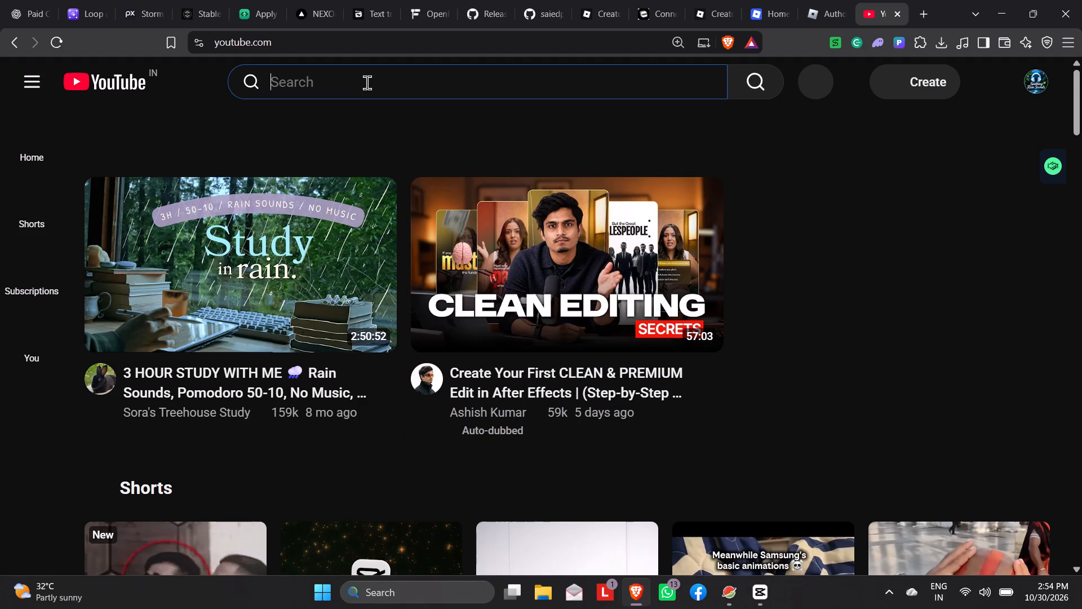
text(ca)
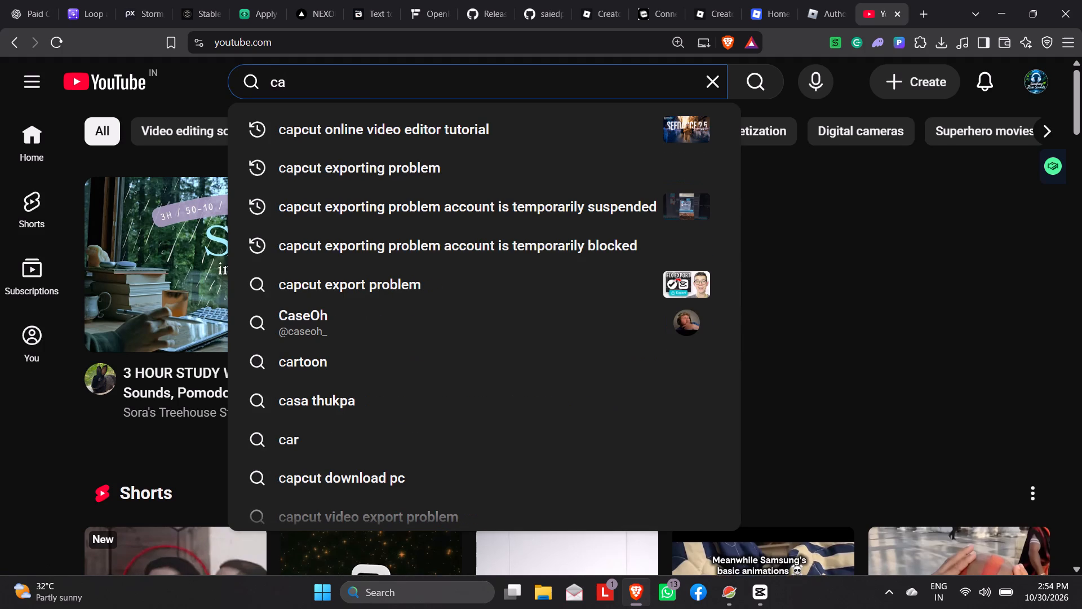
text(pcut)
key(space)
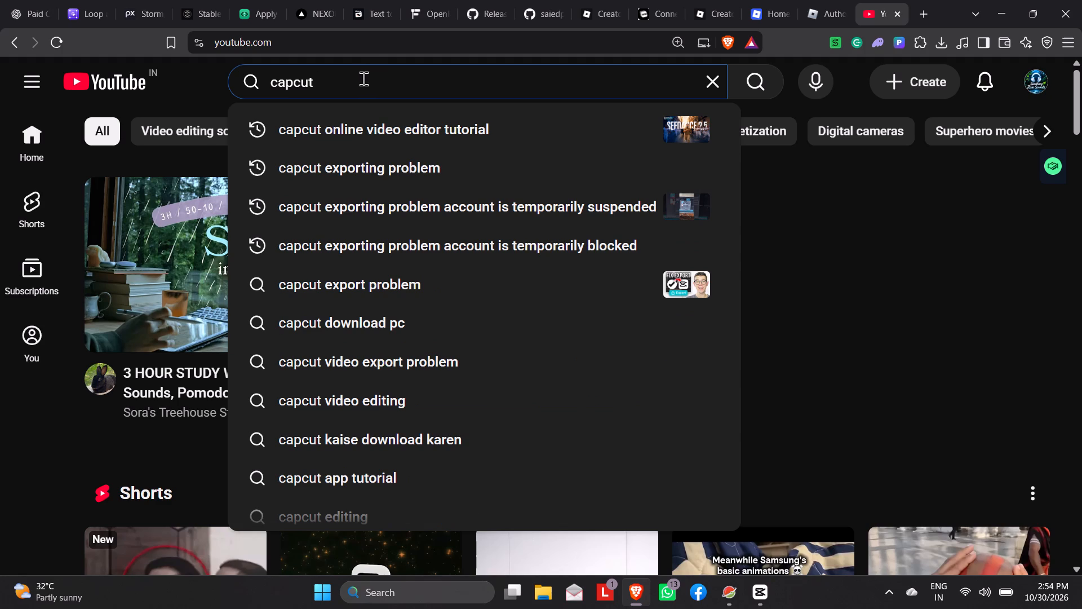
text(10 hour)
key(space)
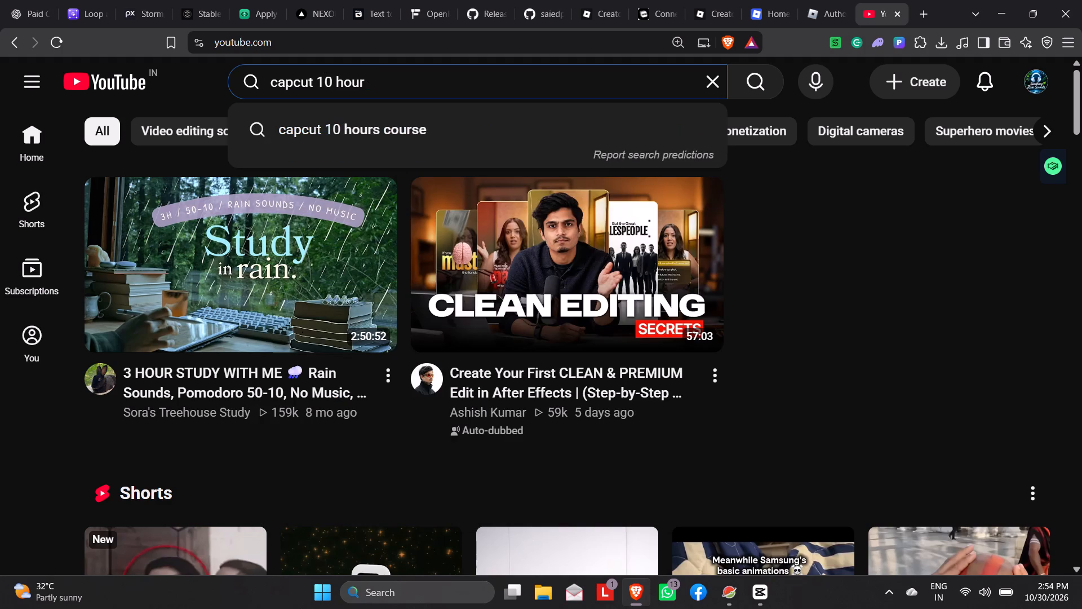
text(video fasr)
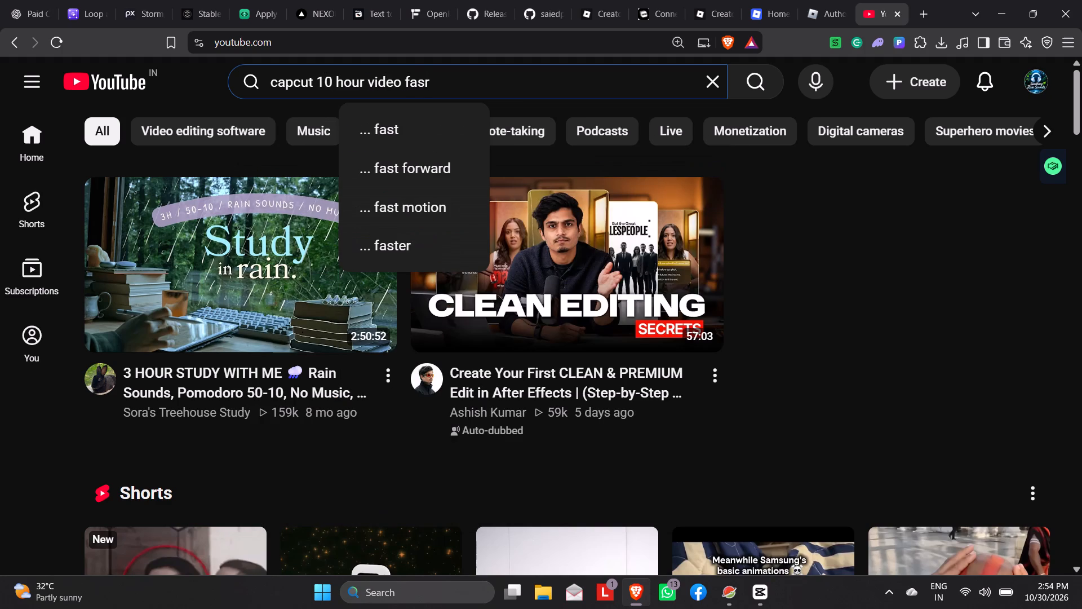
key(BackSpace)
text(t expo)
text(rting)
key(space)
key(Return)
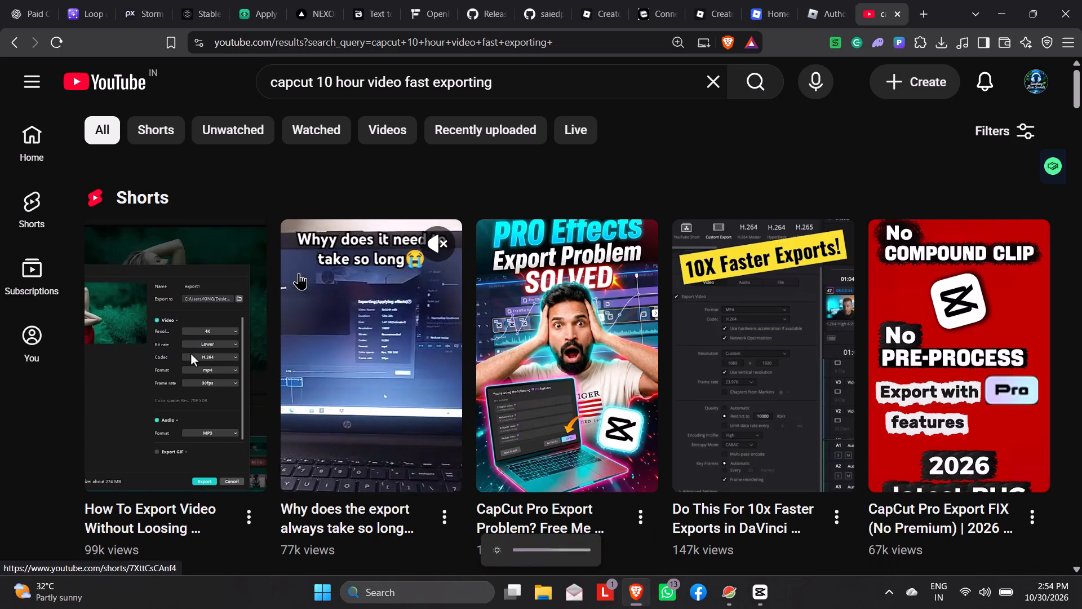
Look through the search results for ways to export long CapCut videos faster.
scroll(518, 430, down, 6)
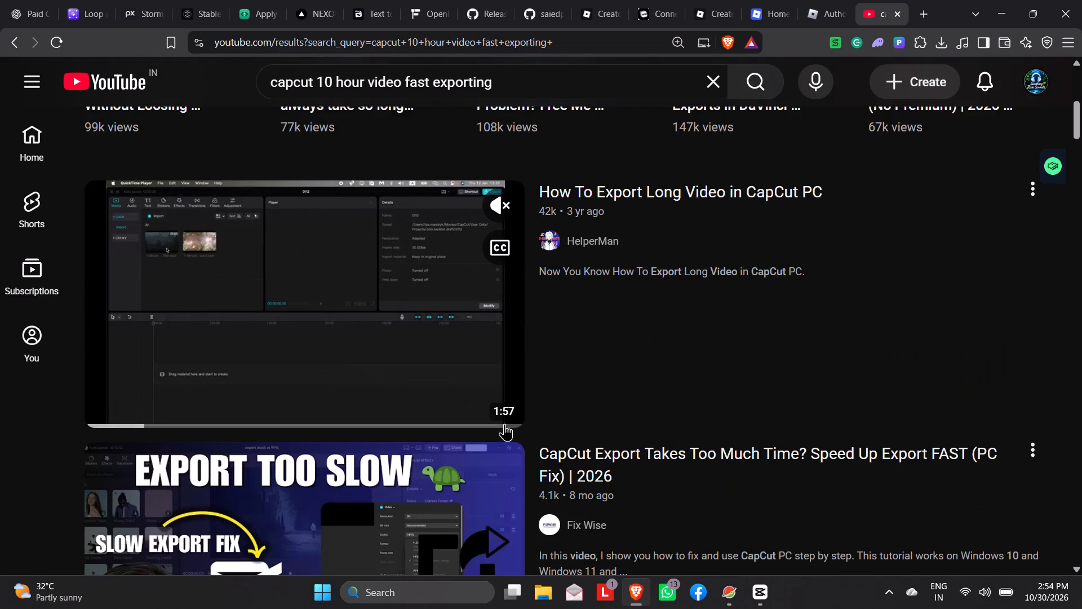
scroll(717, 436, down, 6)
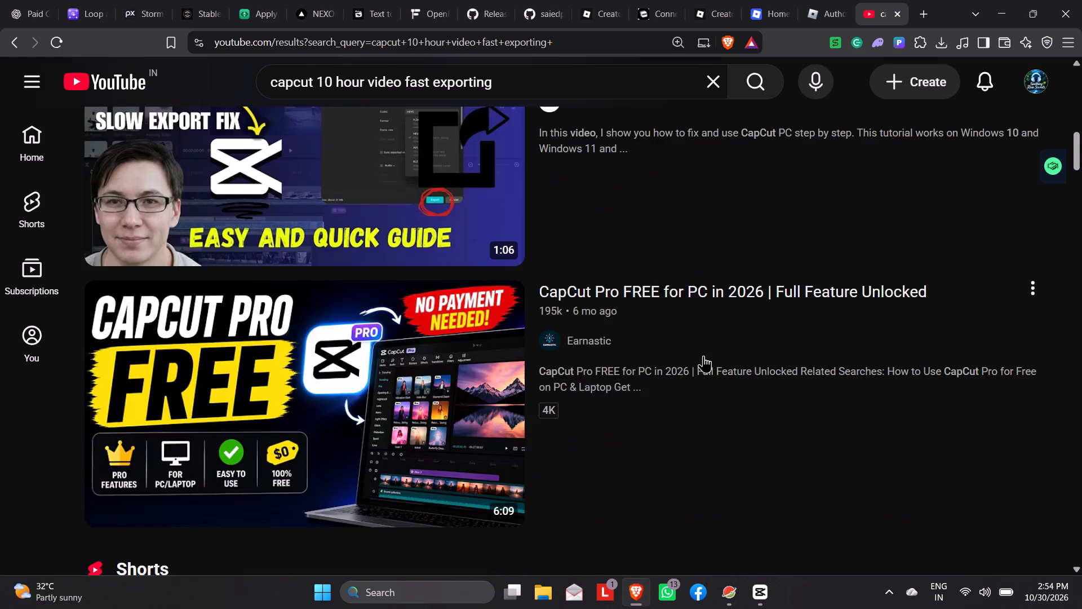
scroll(636, 392, down, 4)
scroll(721, 403, down, 5)
scroll(412, 311, down, 5)
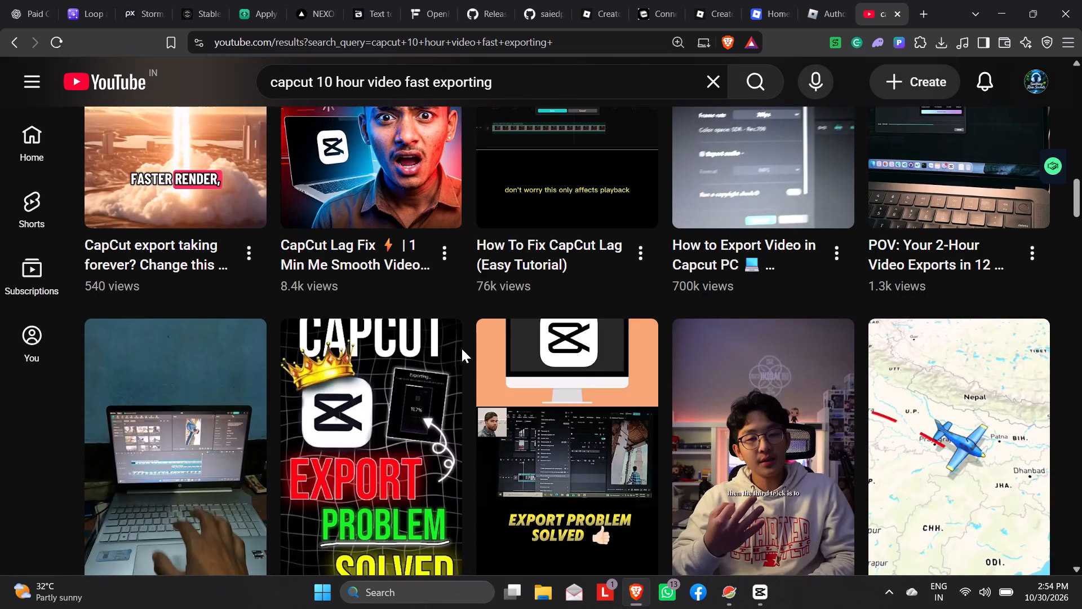
scroll(462, 348, down, 2)
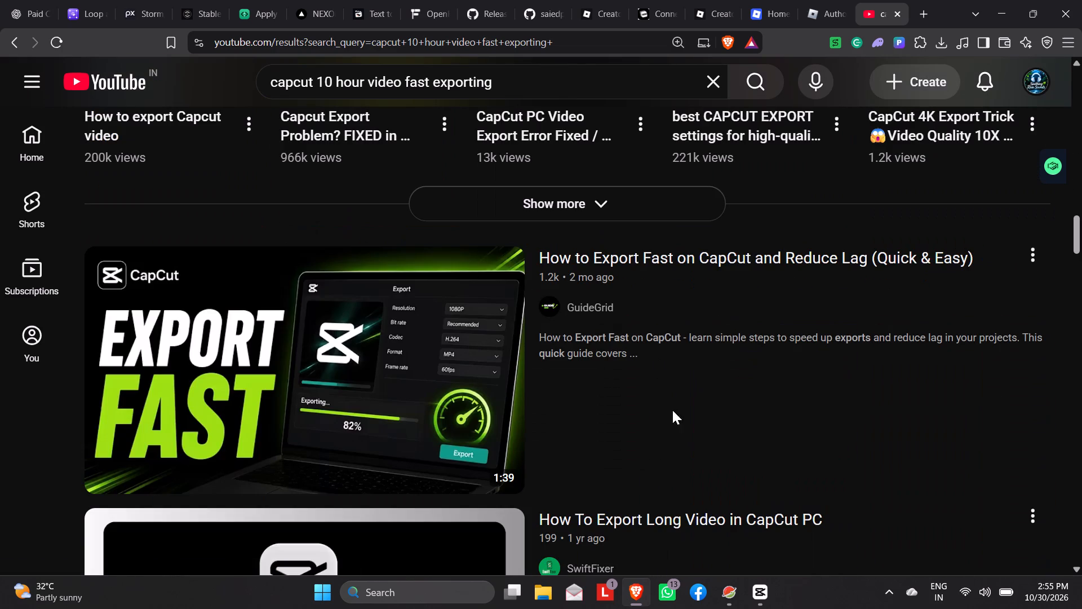
scroll(495, 421, down, 4)
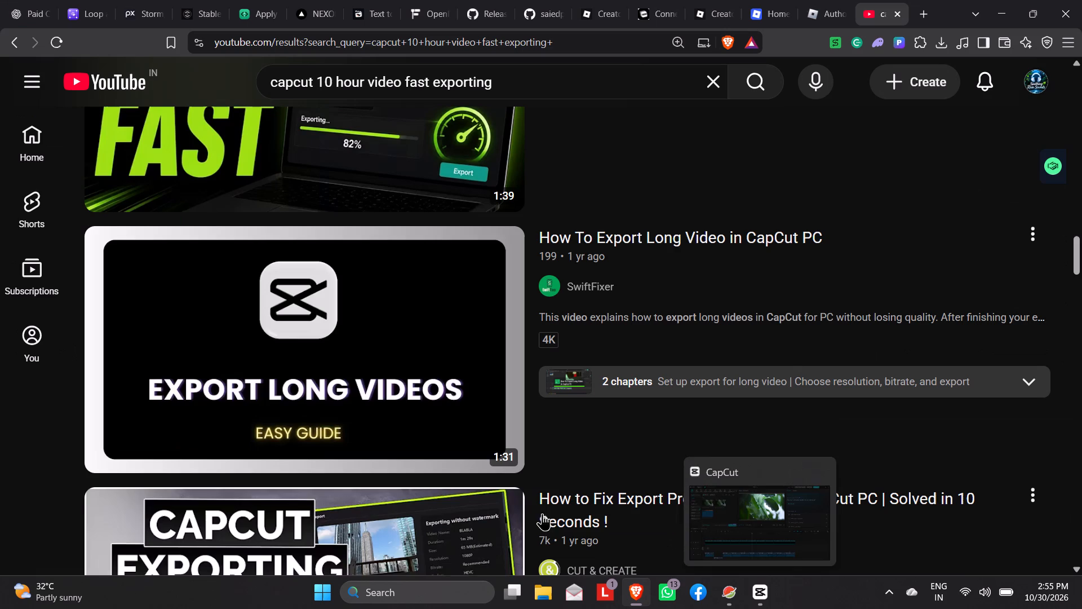
scroll(501, 474, down, 6)
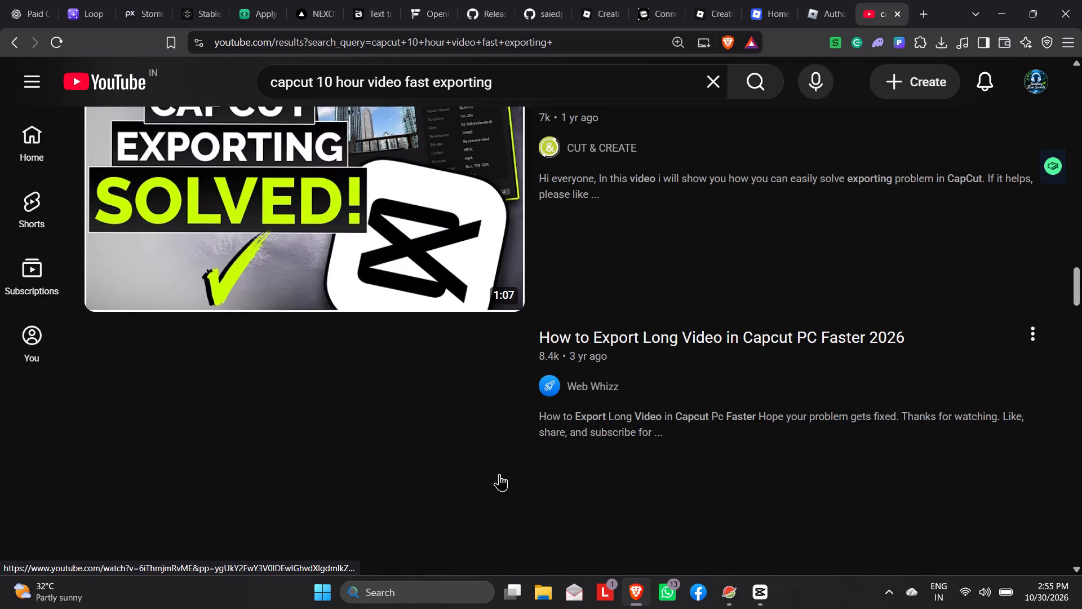
scroll(502, 474, down, 6)
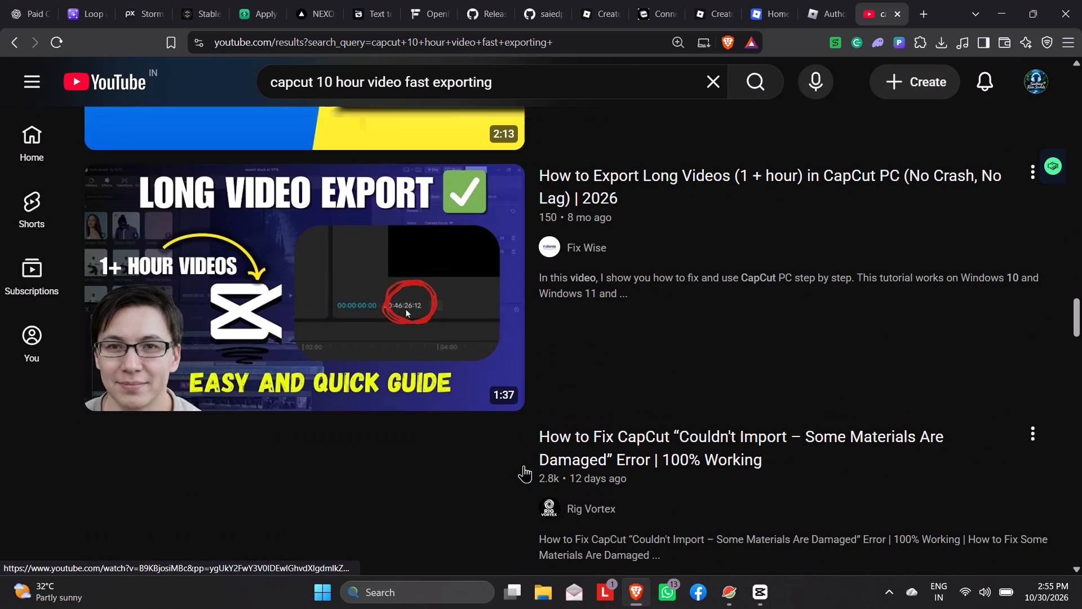
scroll(524, 465, down, 14)
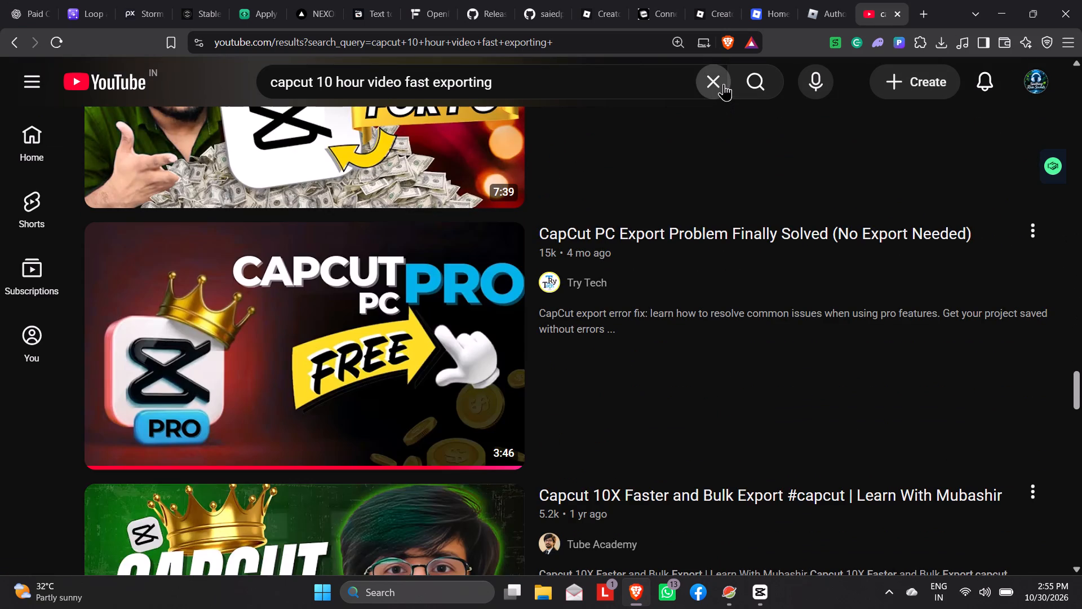
Replace the YouTube search with "youtube video editor".
click(724, 83)
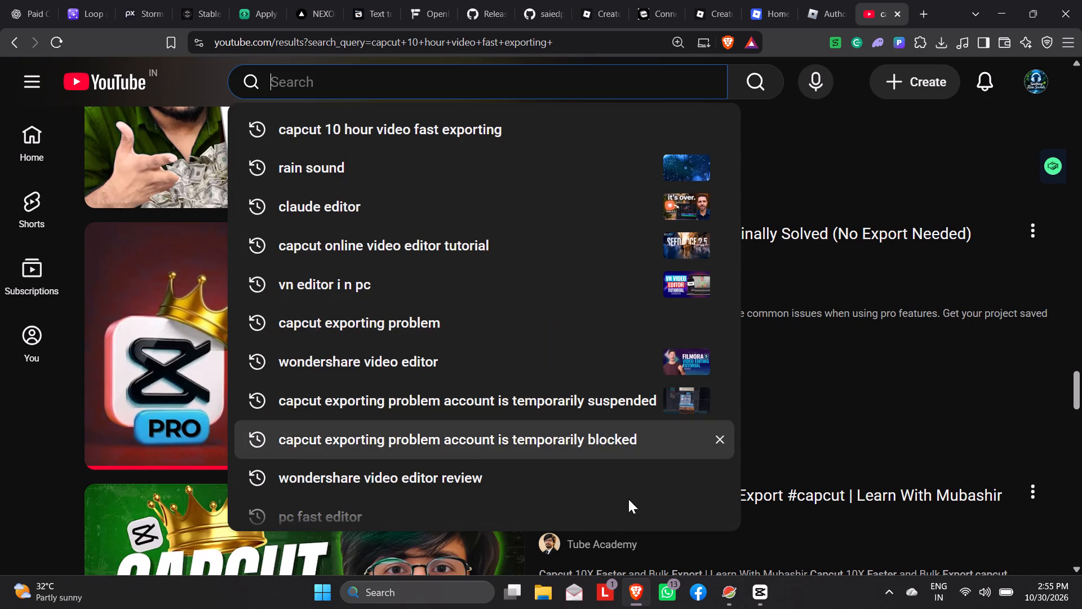
text(youtub)
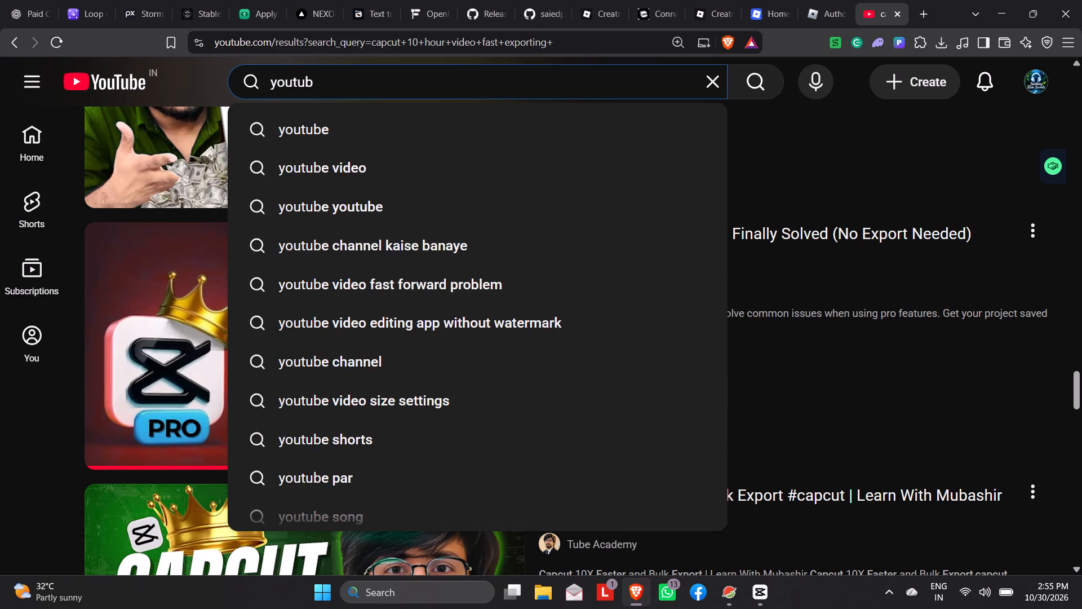
text(e)
key(space)
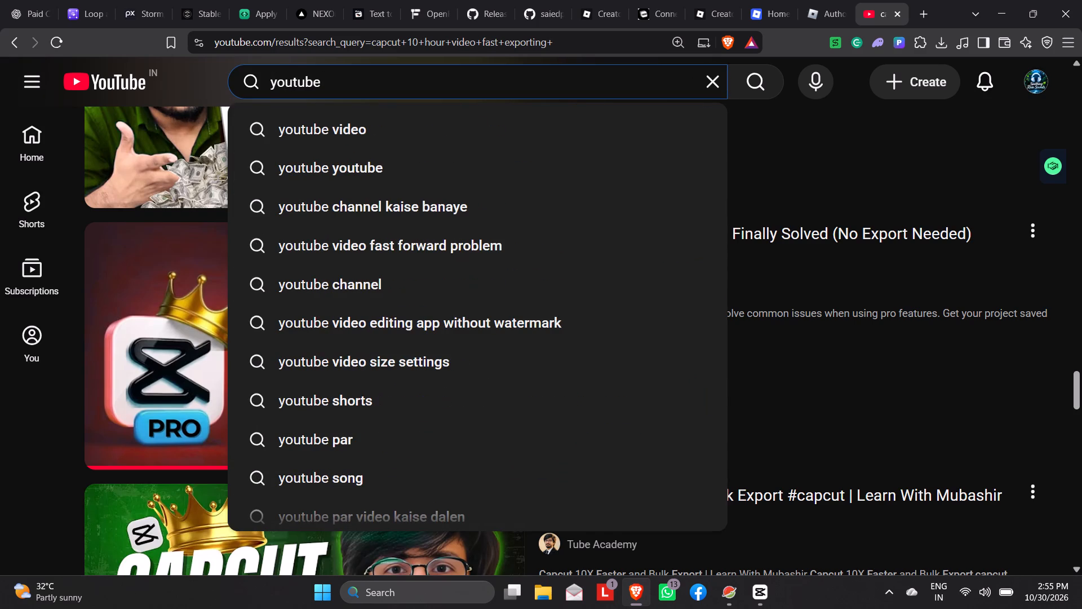
text(video)
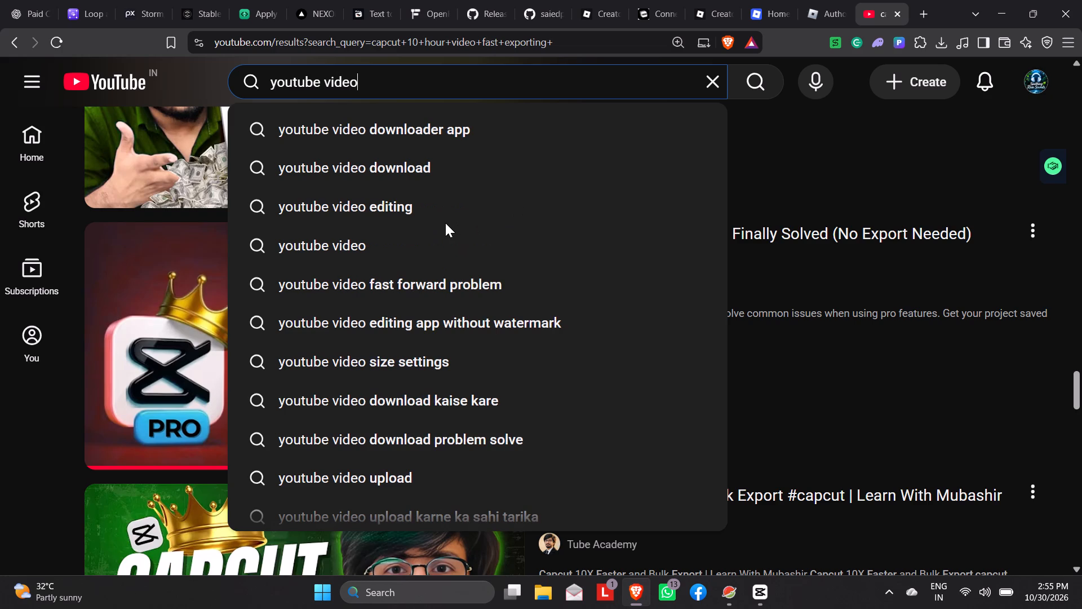
key(space)
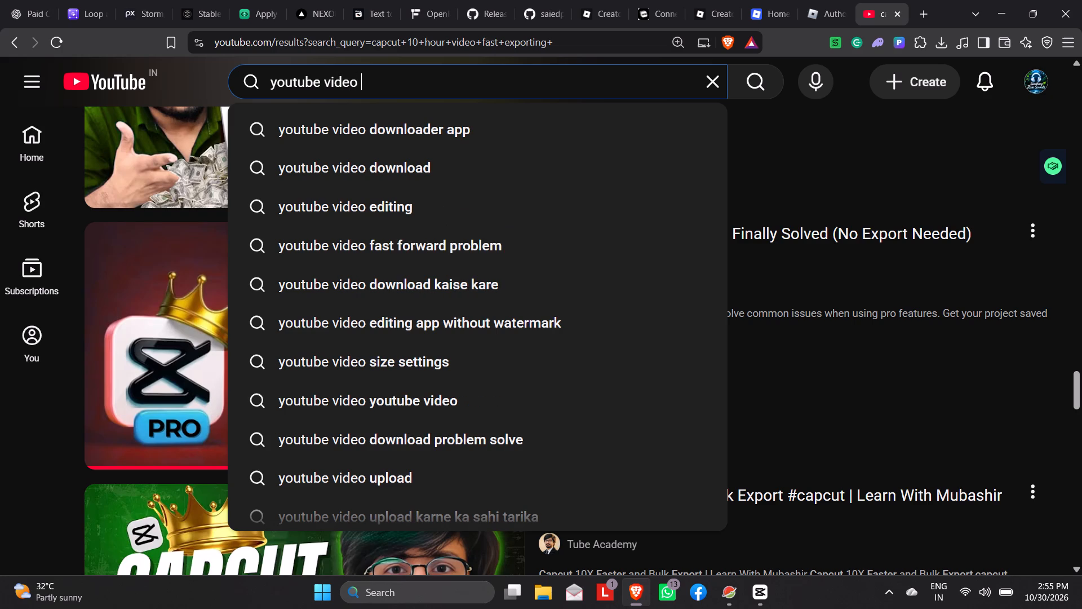
text(editor)
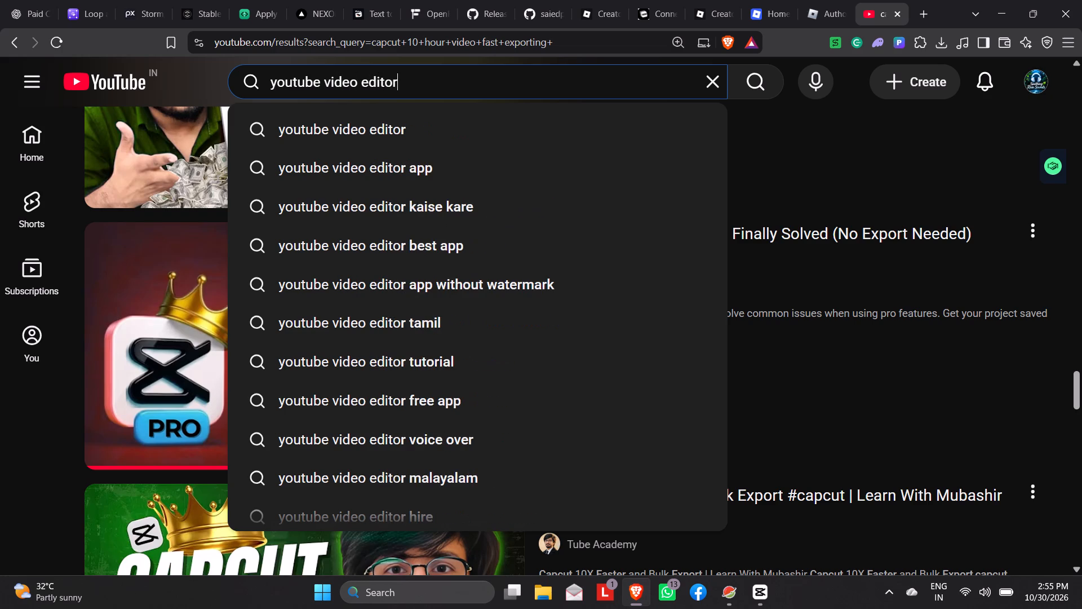
key(Return)
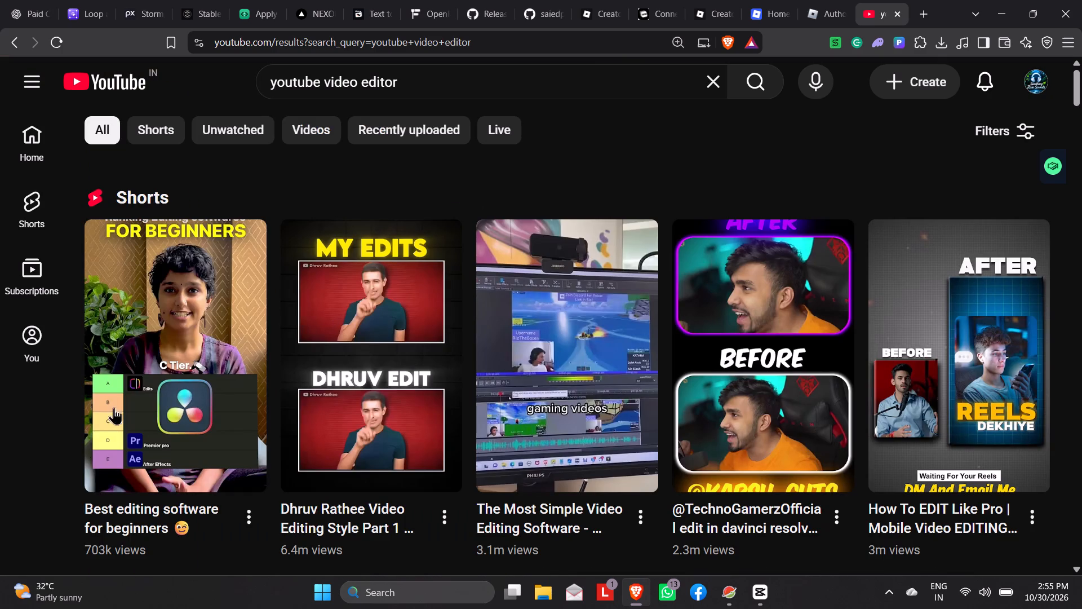
Look through the YouTube results for a suitable video editor, then return to the top of the list.
scroll(479, 417, down, 4)
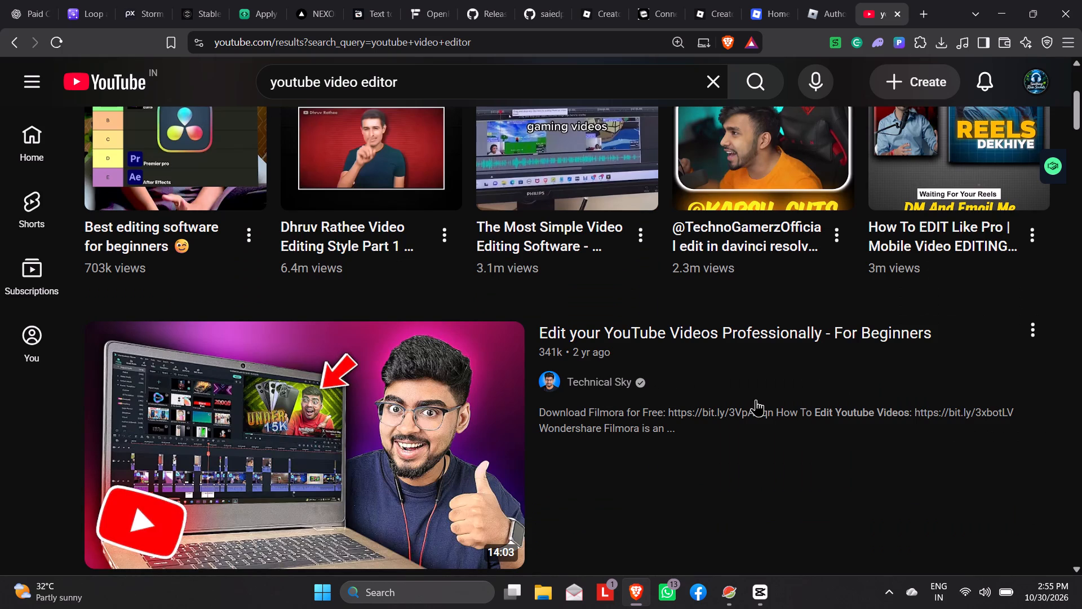
scroll(756, 445, down, 2)
scroll(709, 418, down, 4)
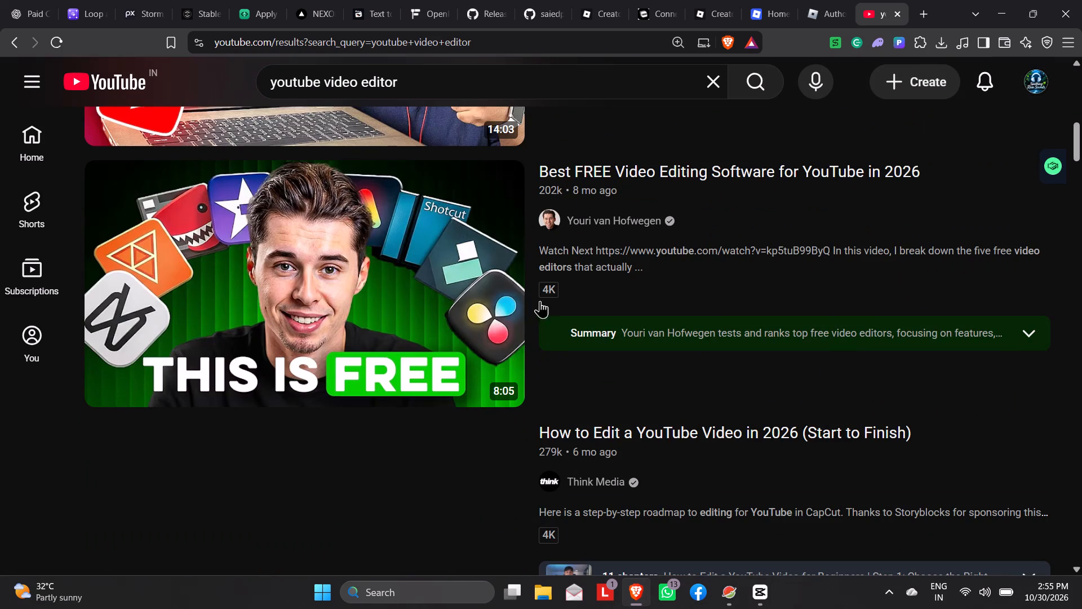
scroll(307, 326, down, 3)
scroll(424, 361, down, 2)
scroll(468, 328, down, 2)
scroll(463, 337, up, 3)
scroll(473, 332, down, 10)
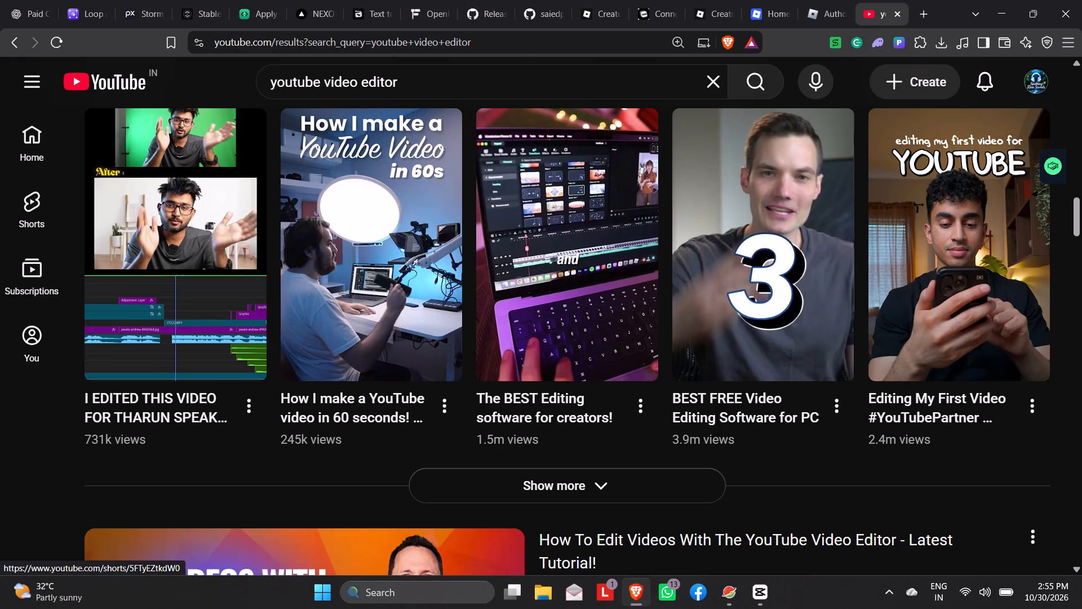
scroll(401, 346, up, 8)
scroll(422, 335, up, 20)
scroll(422, 335, up, 10)
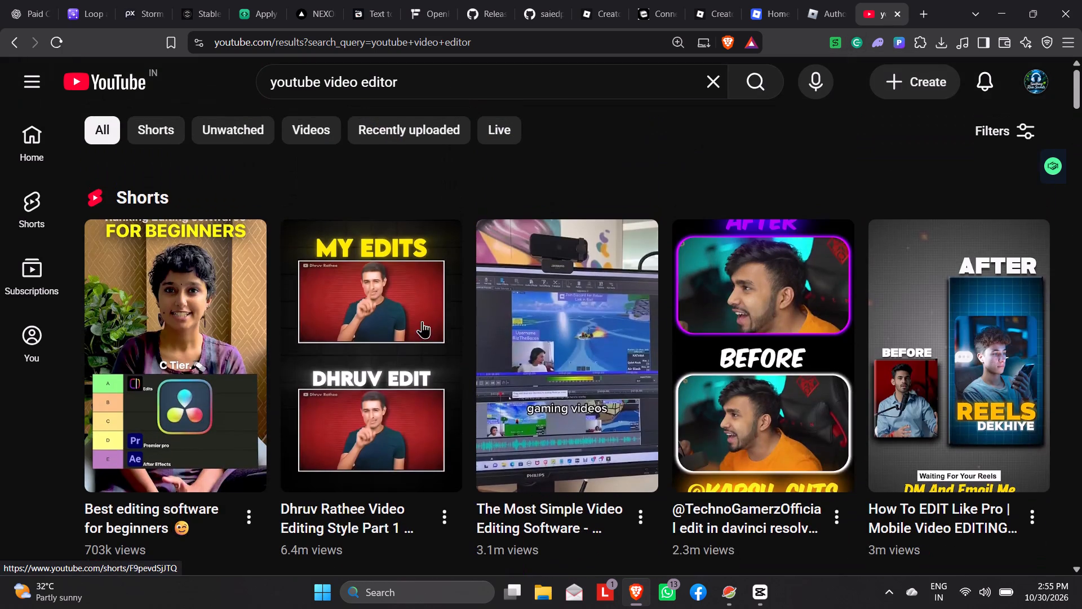
scroll(422, 321, up, 1)
Search the web for "youtube video editor official".
click(281, 39)
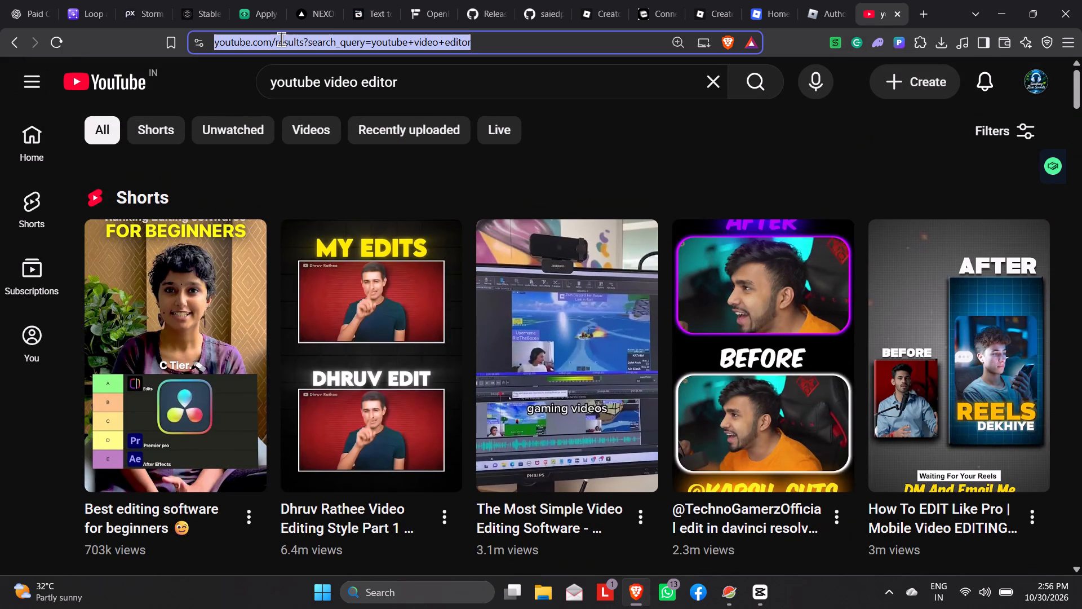
text(youtube)
key(space)
text(video)
key(space)
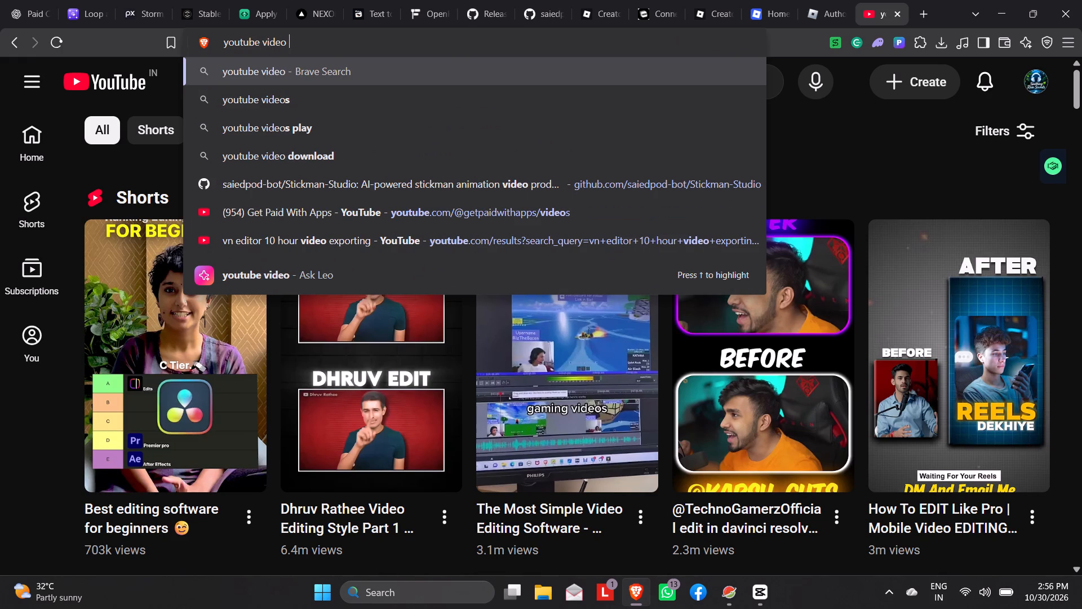
text(editor official)
key(Return)
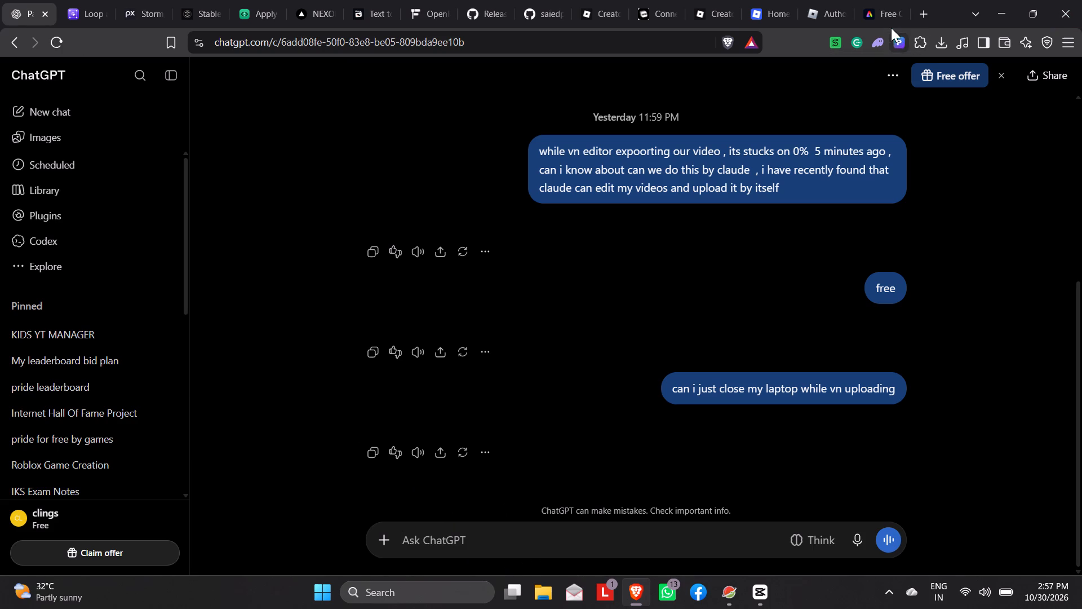
Return to the Adobe Express YouTube video maker page and start creating a new video.
click(883, 14)
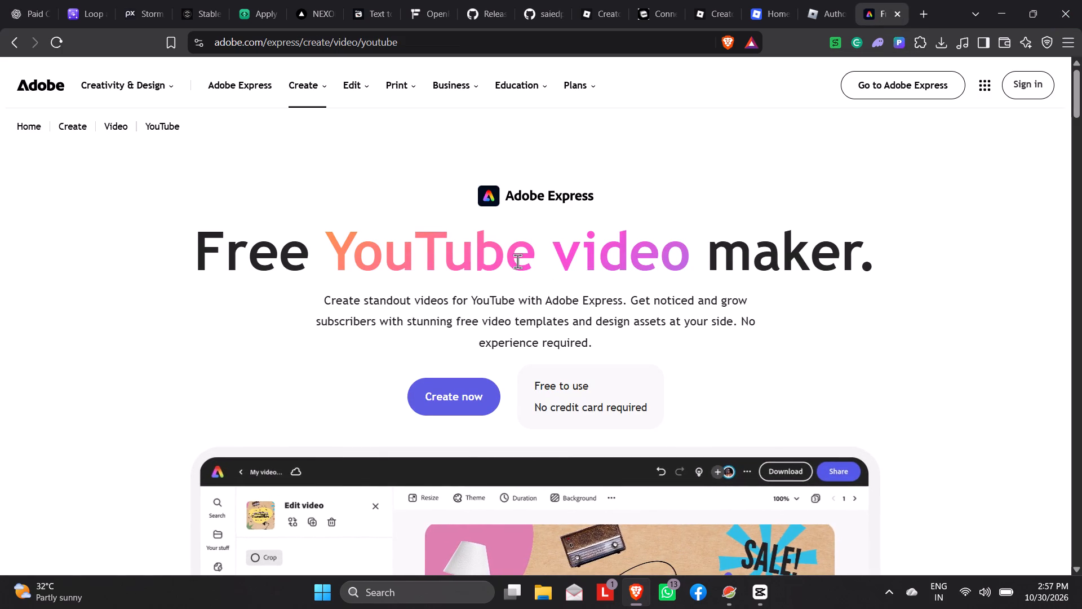
click(471, 392)
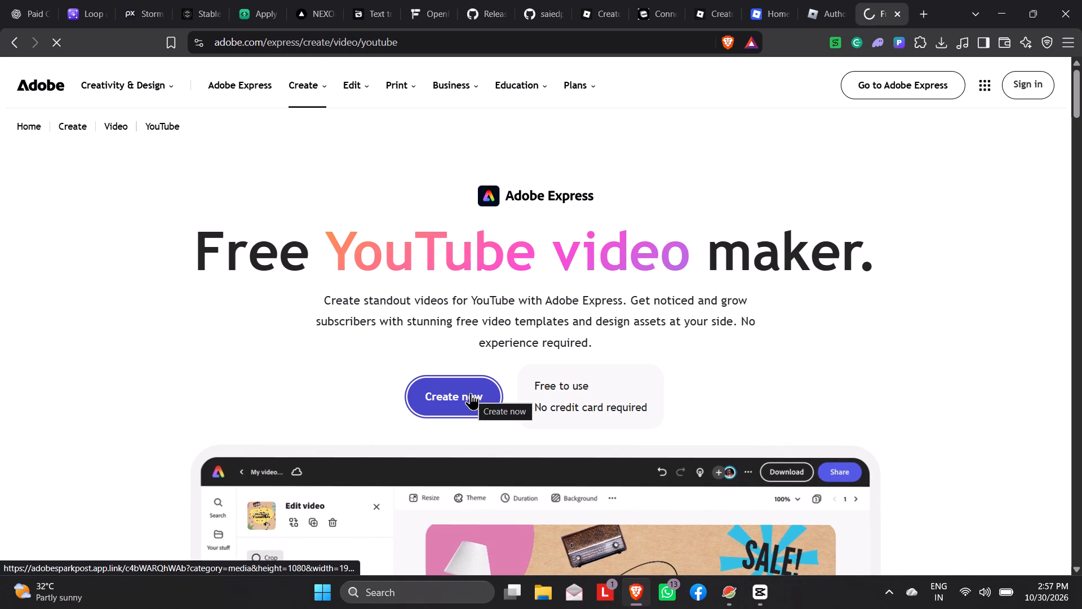
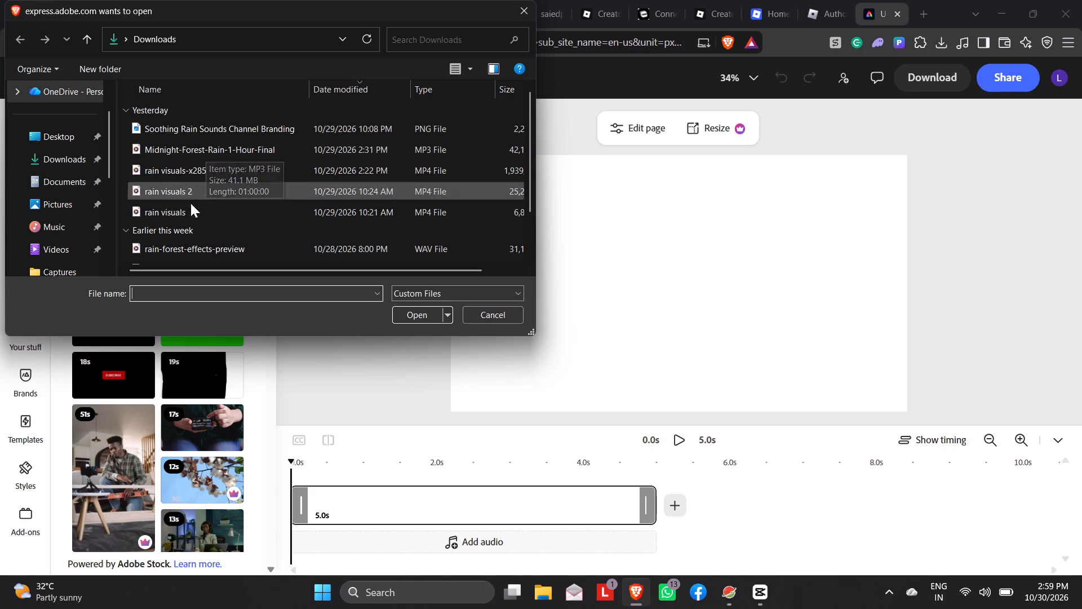
scroll(76, 127, up, 6)
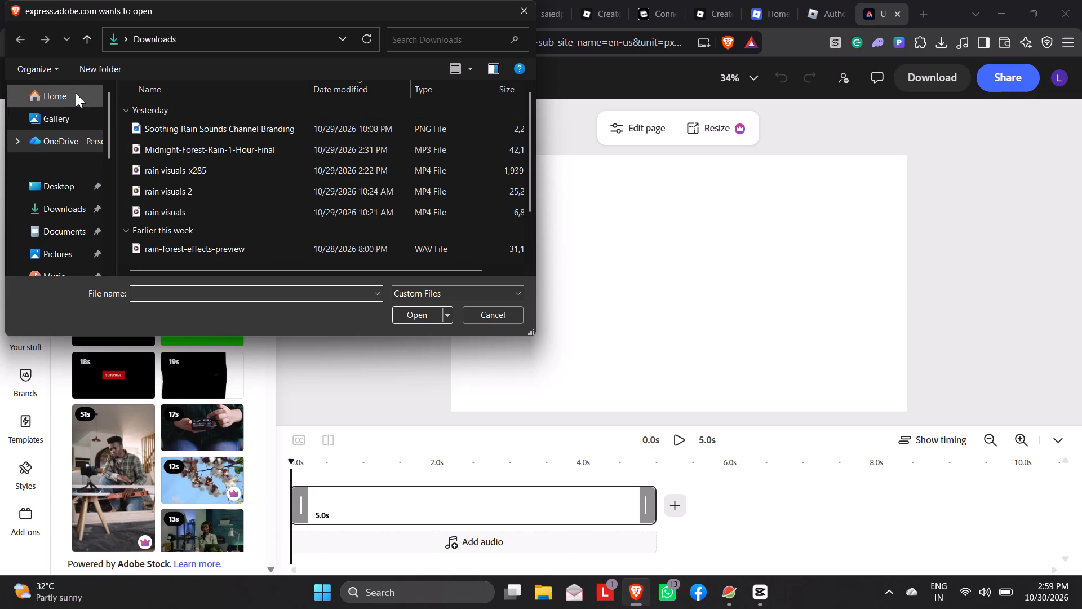
click(76, 93)
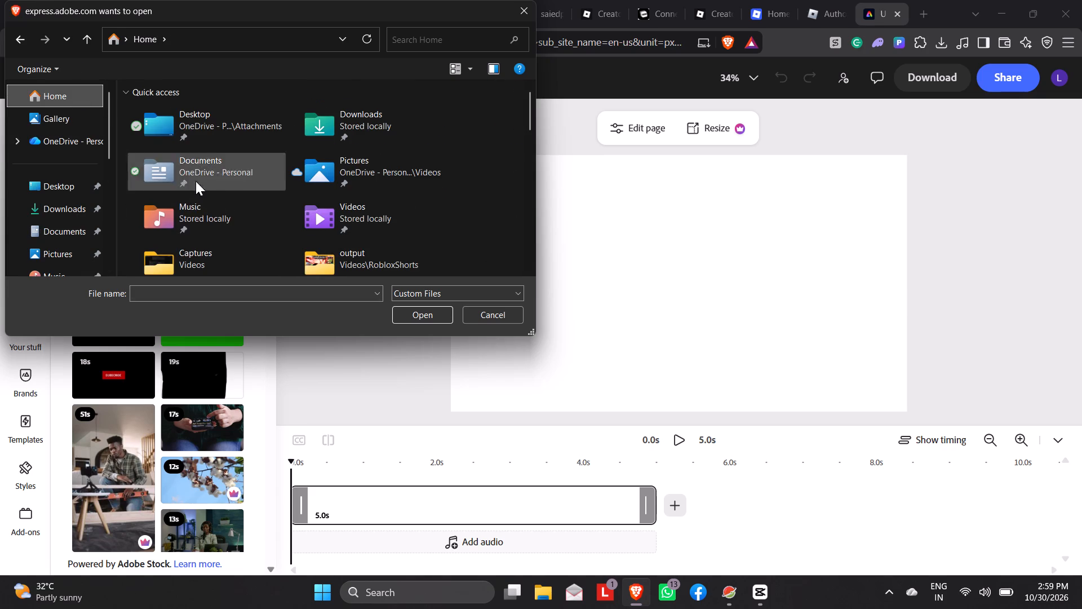
scroll(216, 182, down, 3)
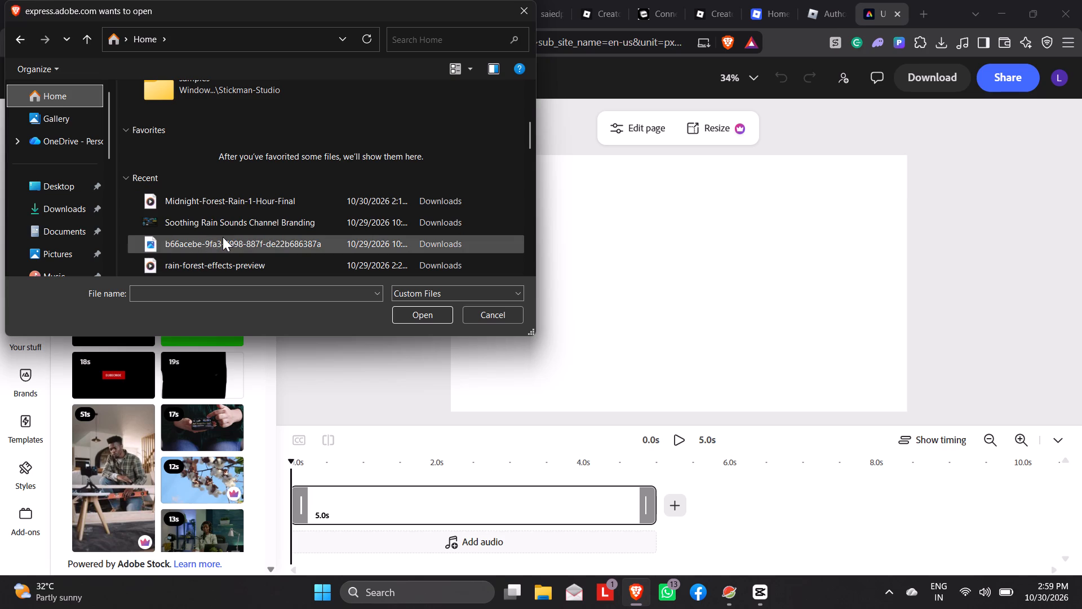
scroll(227, 227, down, 1)
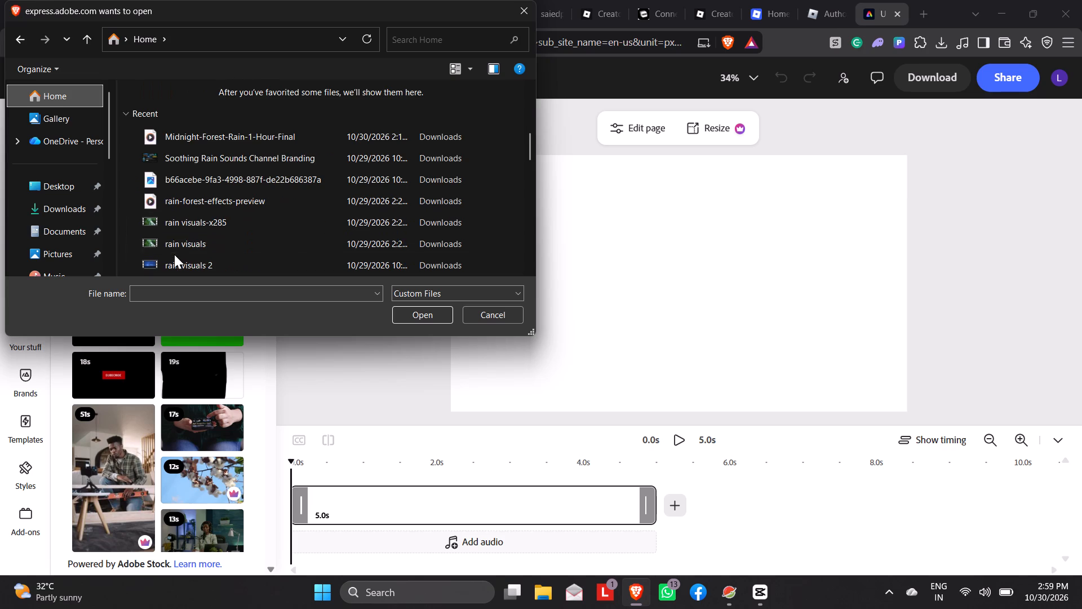
drag(192, 223, 374, 495)
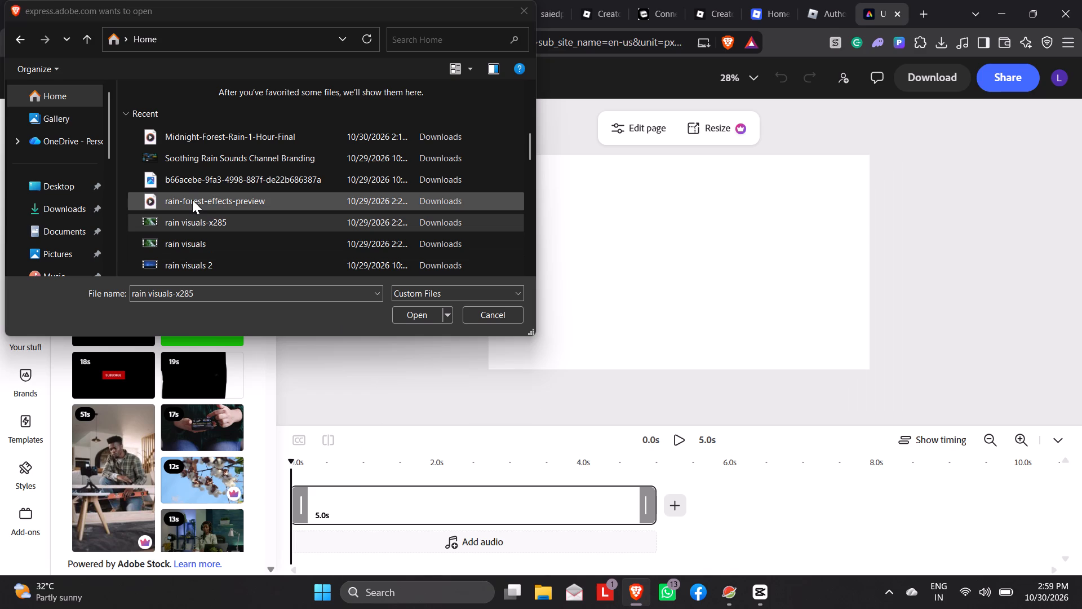
drag(193, 136, 348, 337)
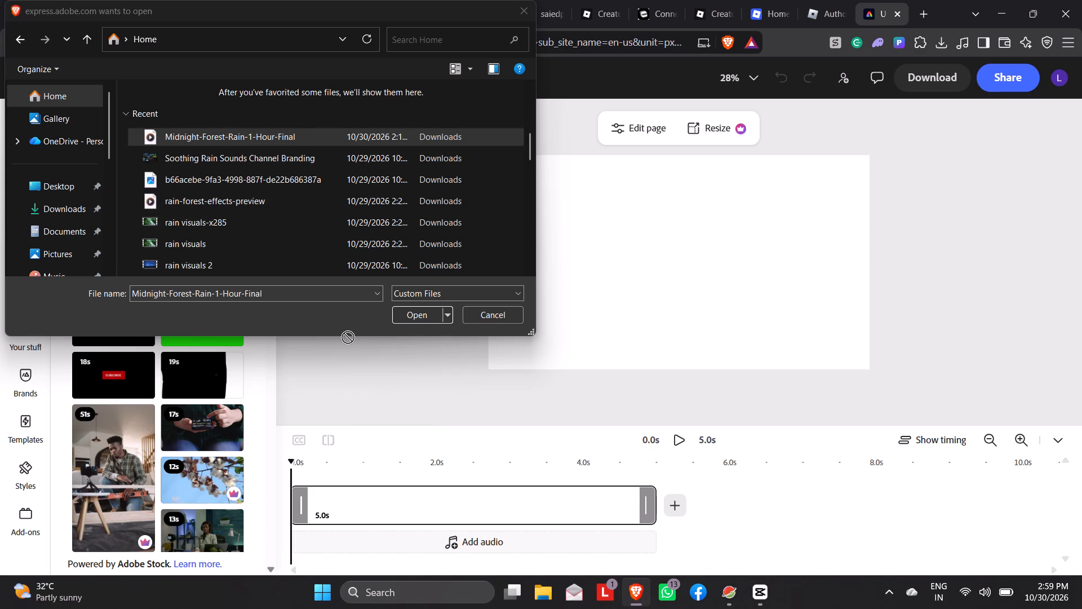
drag(348, 337, 362, 473)
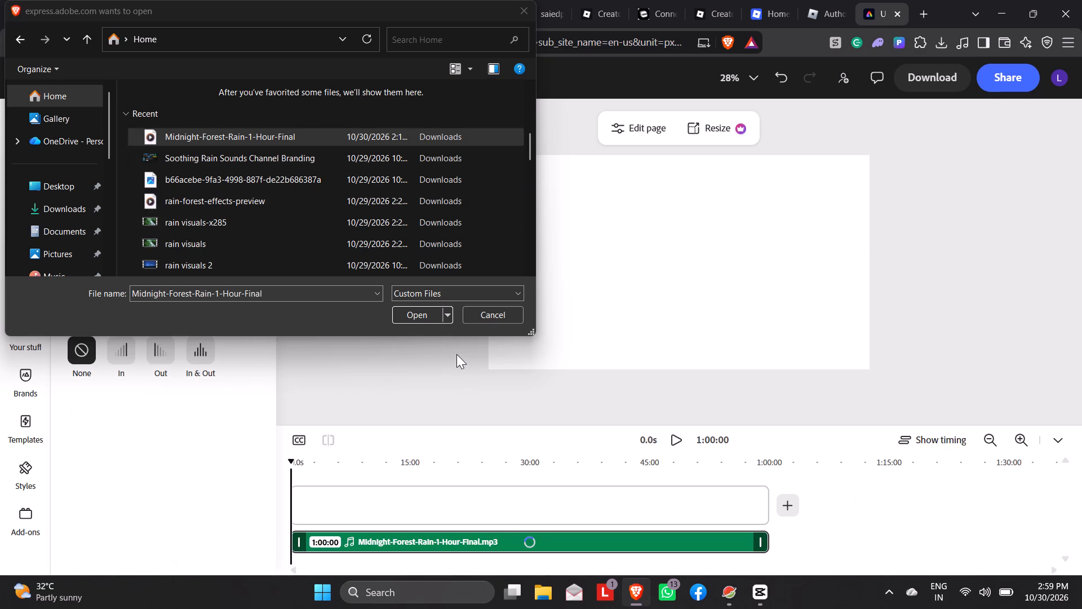
click(477, 311)
scroll(516, 346, down, 2)
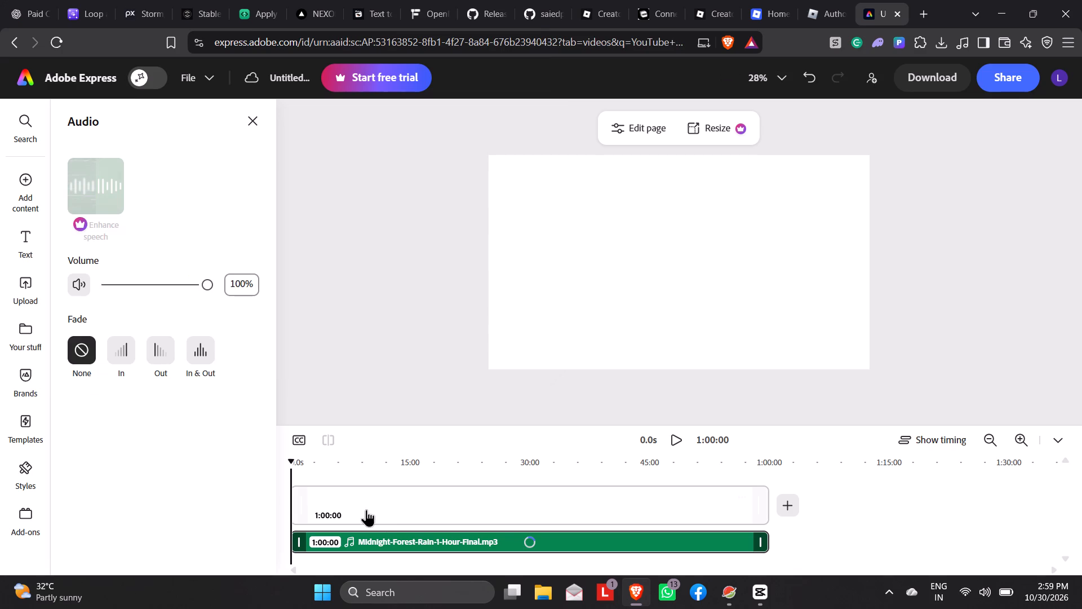
Inspect the scene with the rain video and briefly play its preview from about 11:39.
click(365, 509)
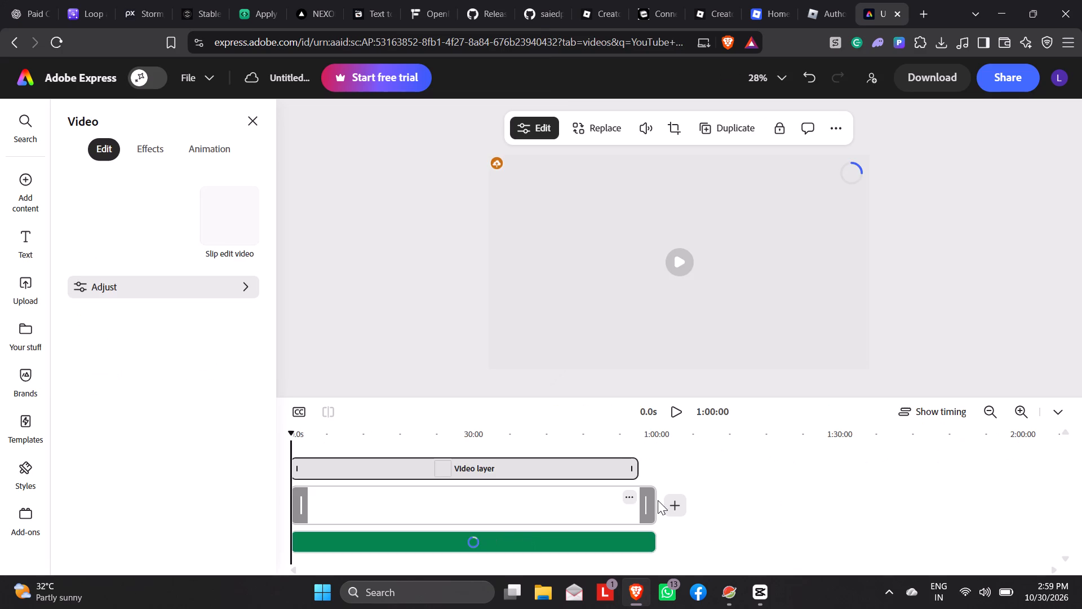
click(633, 507)
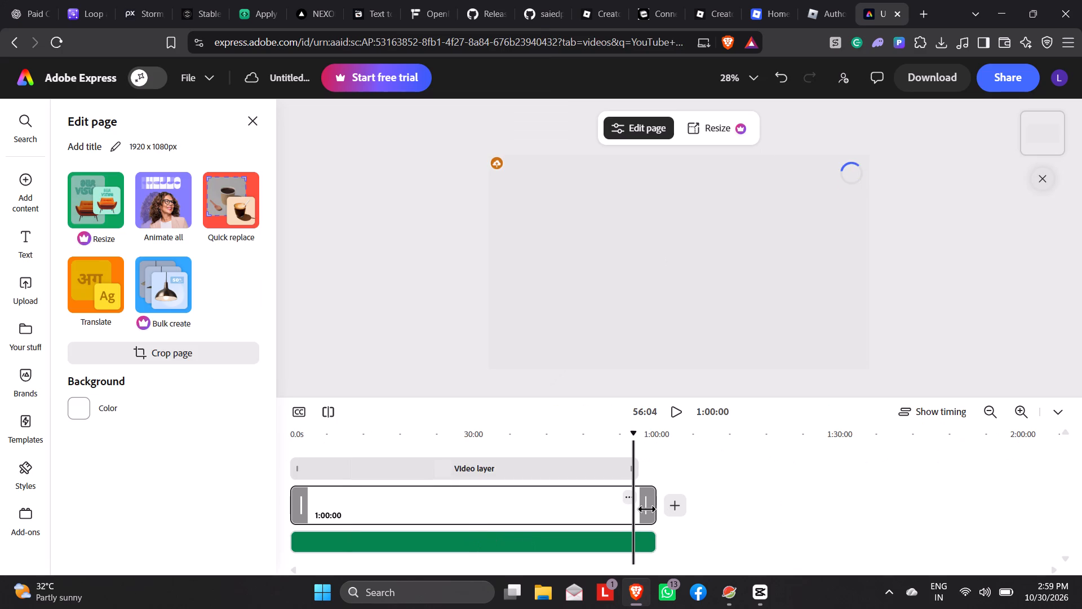
click(345, 479)
click(358, 505)
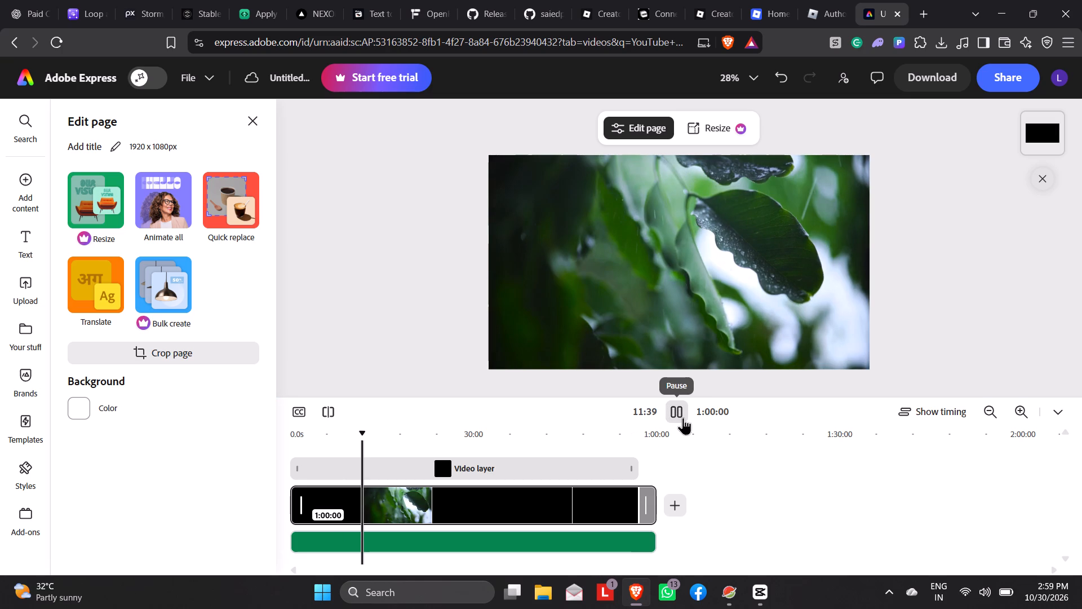
click(672, 409)
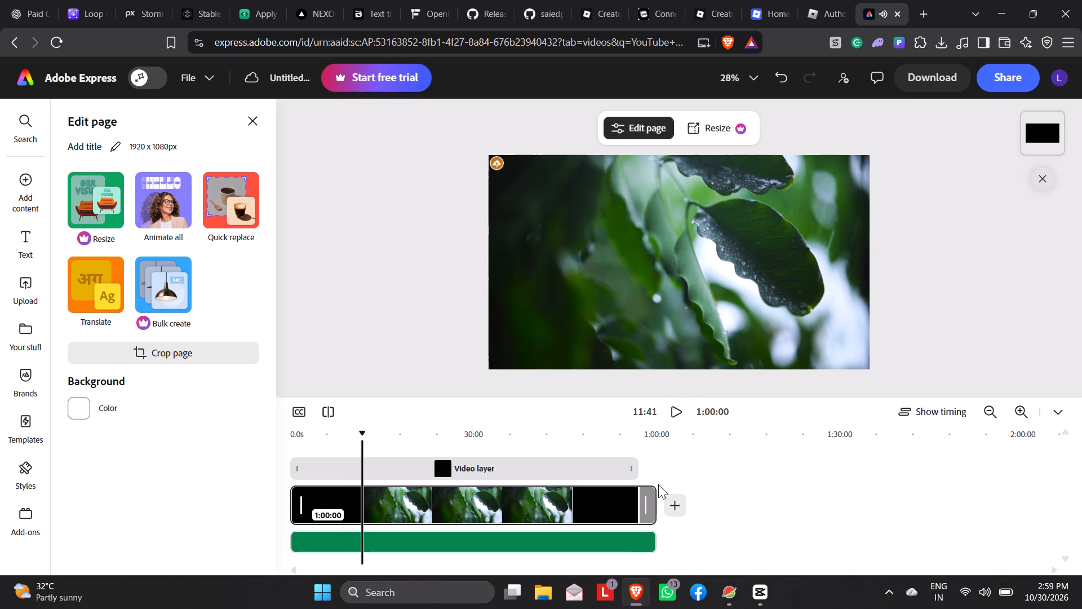
Duplicate the one-hour rain scene nine times to build a ten-hour timeline.
click(653, 502)
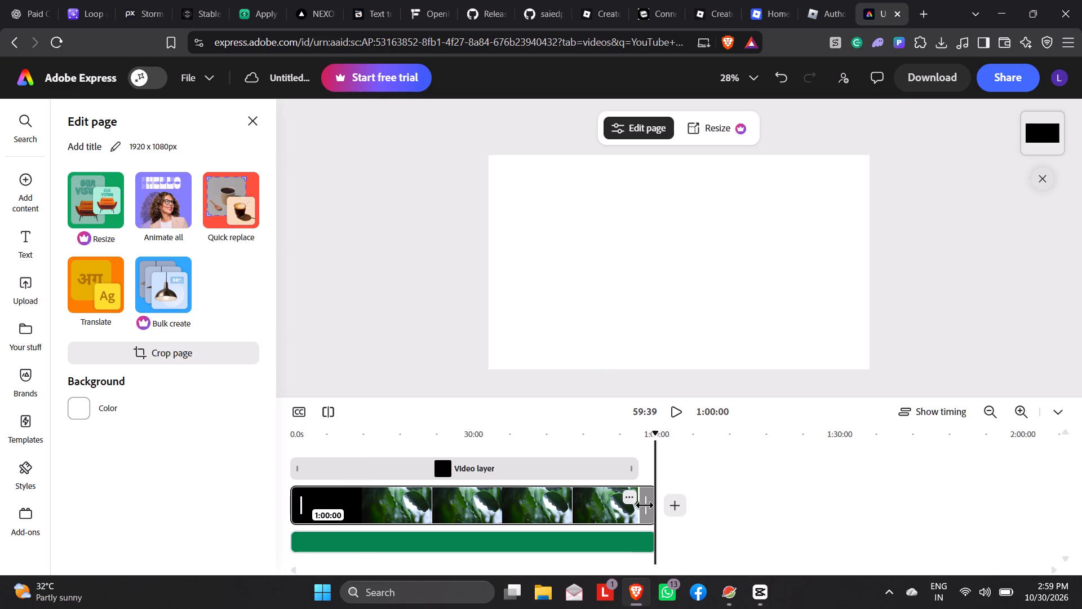
click(624, 499)
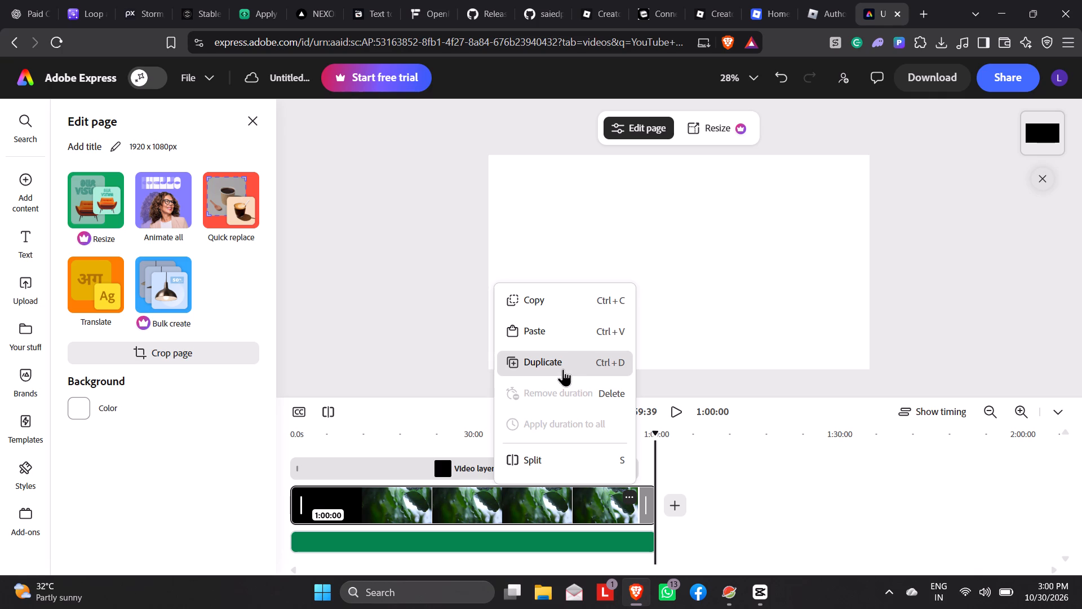
key(ctrl+d)
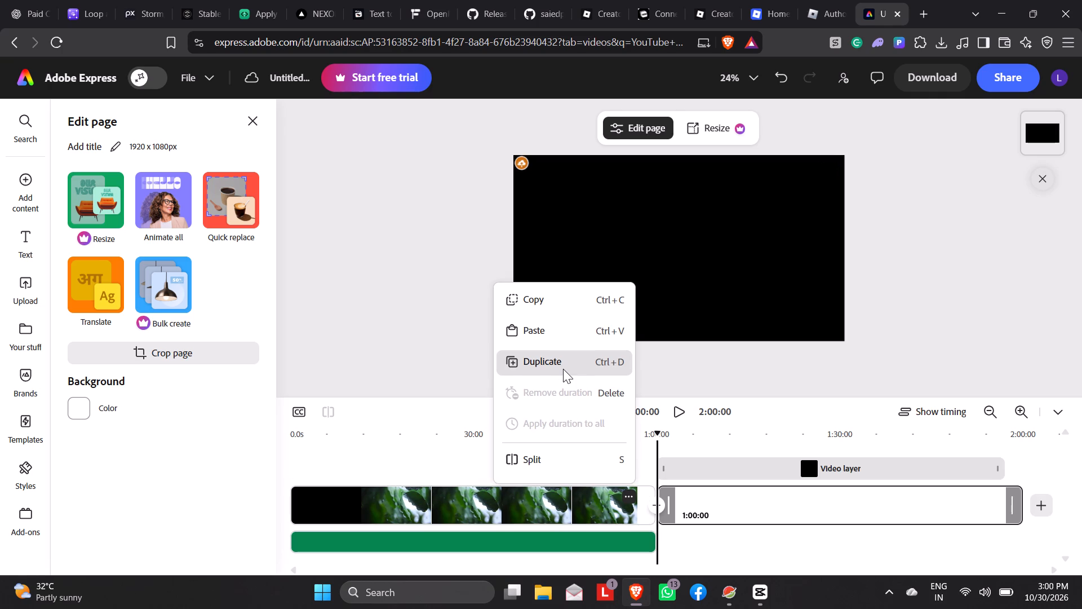
key(ctrl+d)
key(ctrl+d)
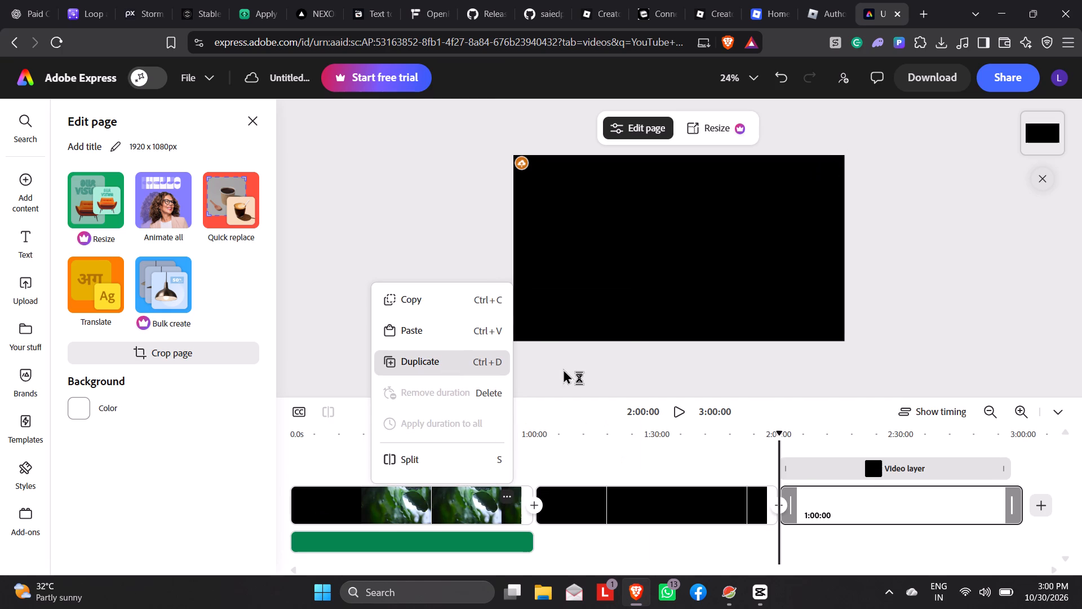
key(ctrl+d)
key(ctrl+d)
key(ctrl+d)
key(ctrl+d)
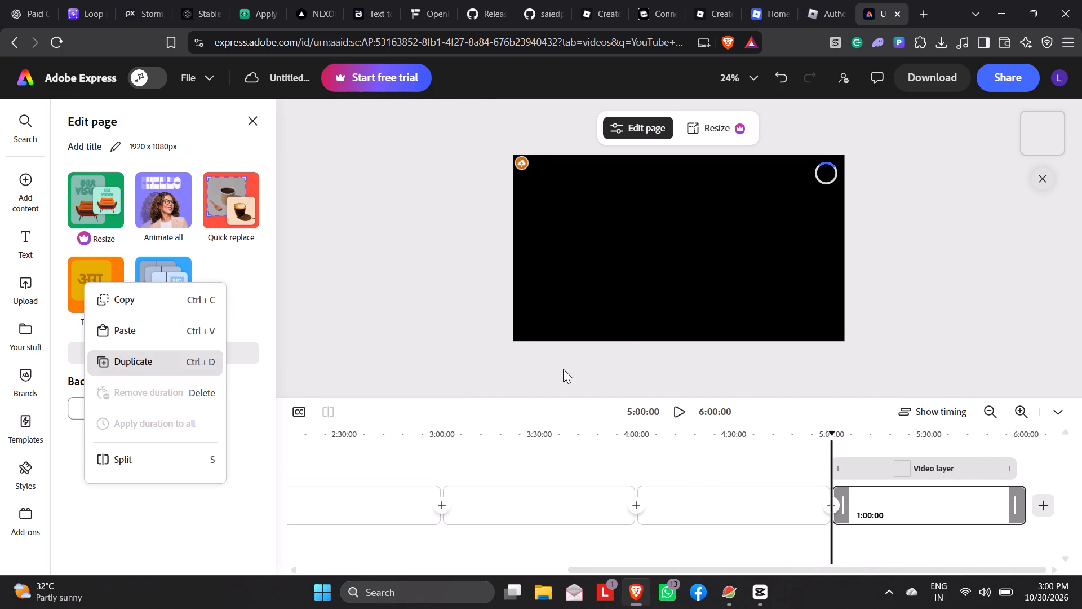
key(ctrl+d)
key(ctrl+d)
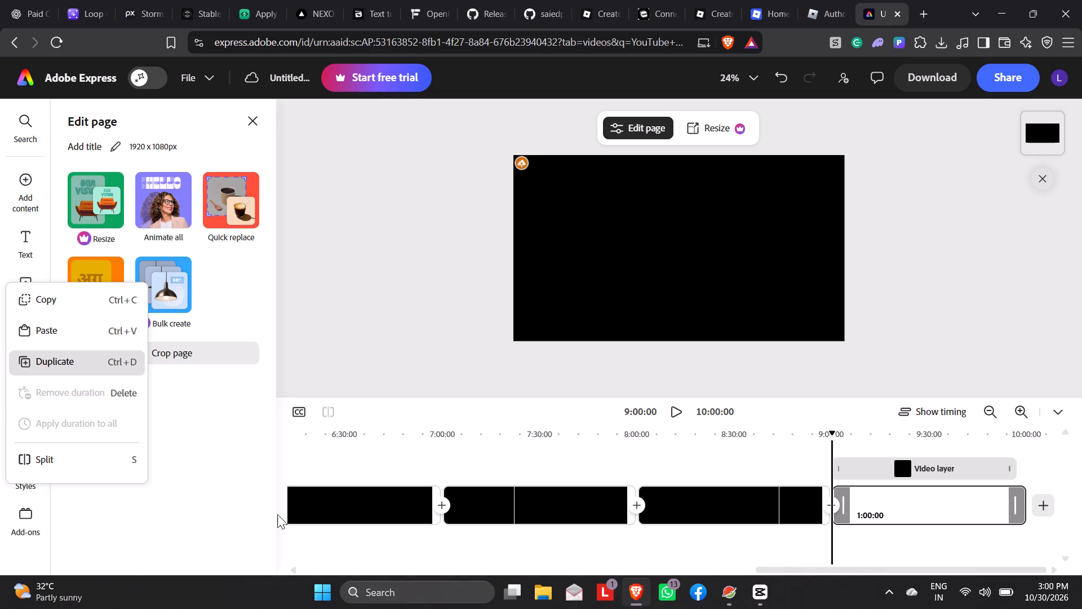
Review the duplicated rain scenes along the timeline and return the playhead to the start of the video.
drag(360, 431, 381, 429)
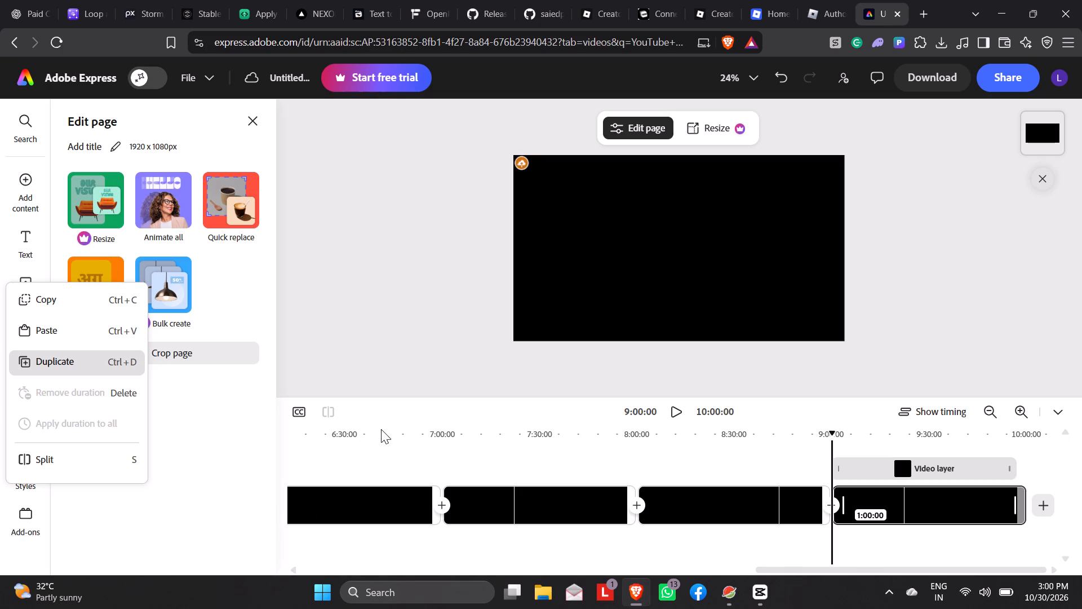
drag(381, 429, 521, 425)
drag(326, 531, 645, 522)
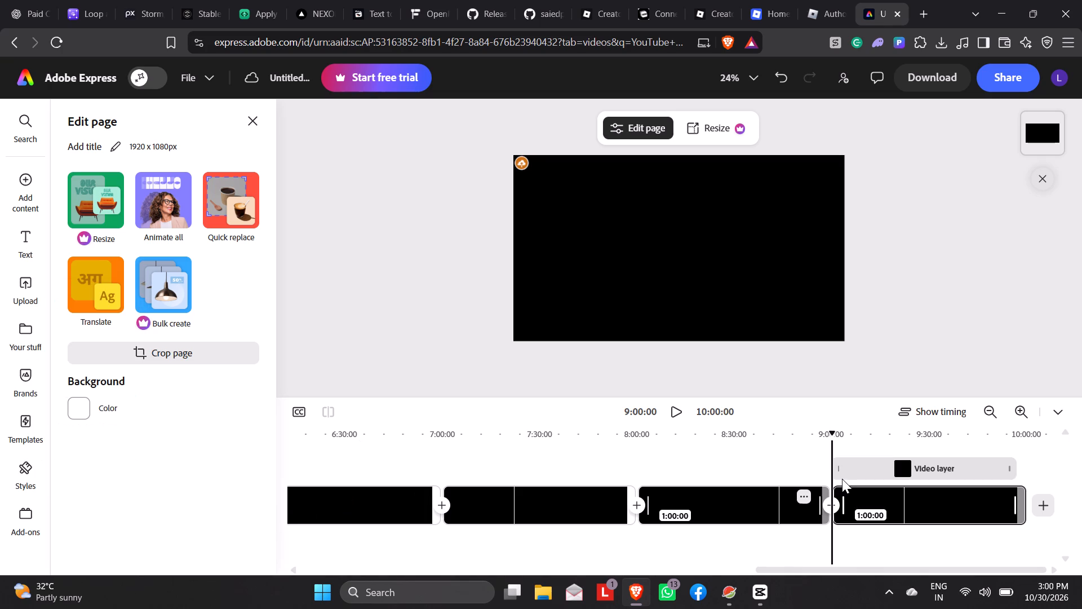
drag(647, 438, 648, 439)
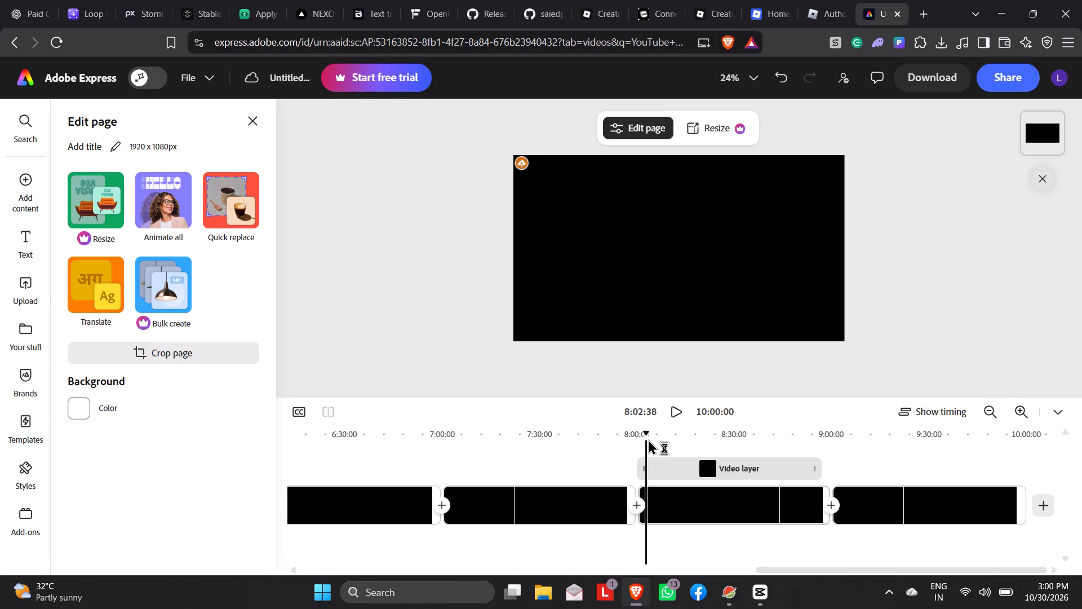
drag(648, 439, 299, 439)
drag(289, 439, 253, 440)
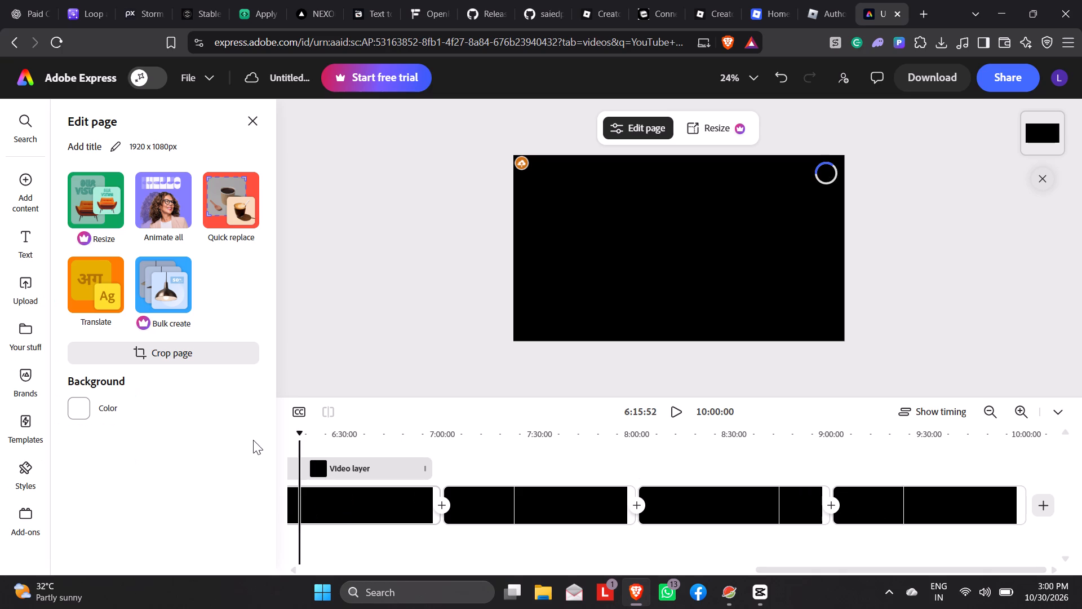
drag(253, 440, 211, 440)
drag(397, 456, 714, 429)
drag(405, 459, 660, 440)
drag(398, 506, 445, 471)
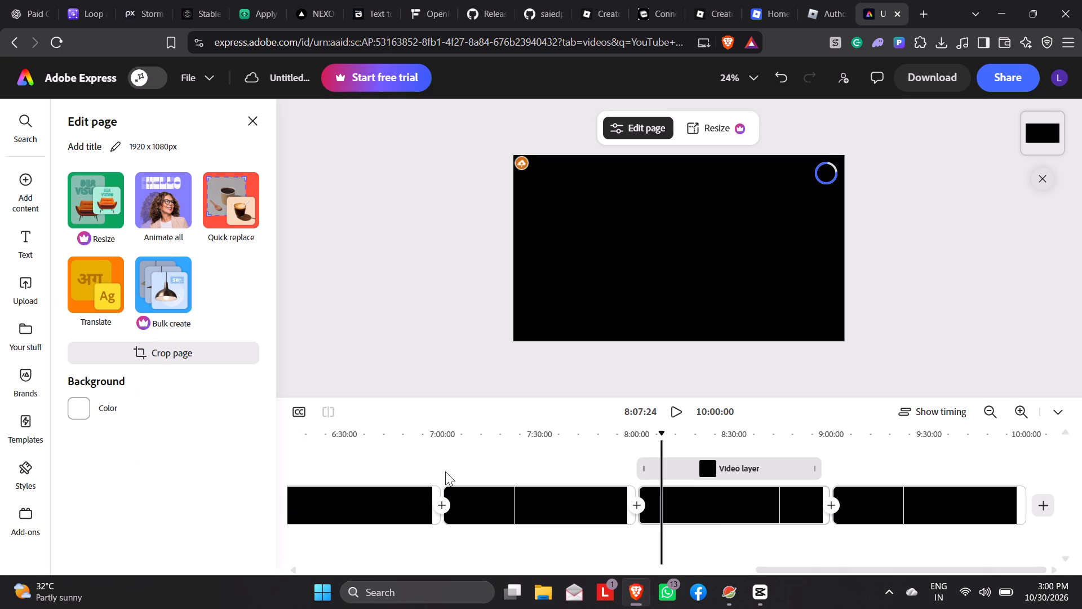
drag(445, 471, 644, 496)
drag(440, 536, 614, 535)
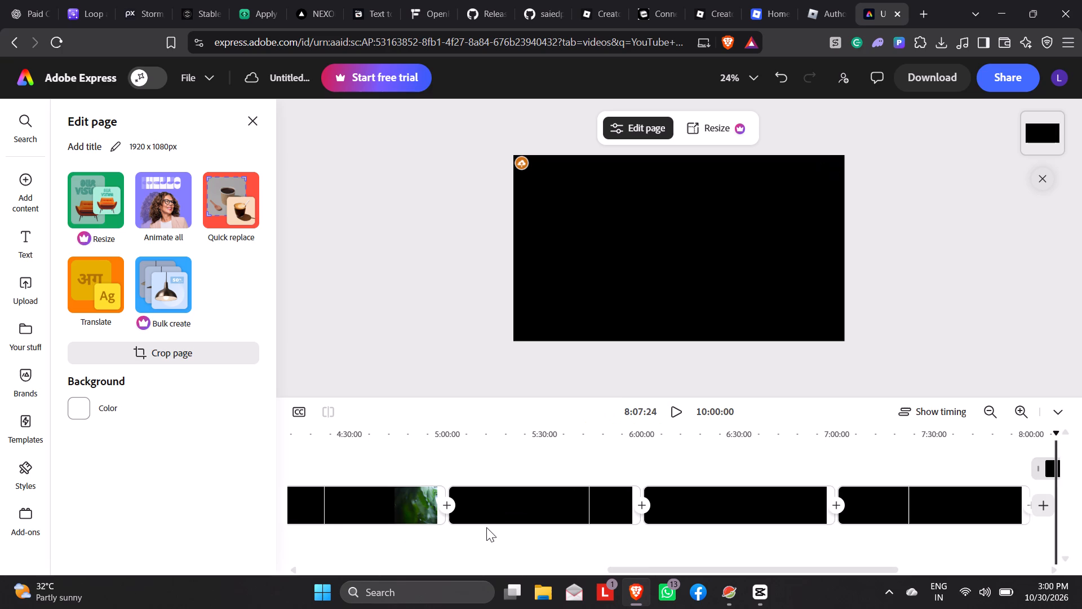
click(373, 508)
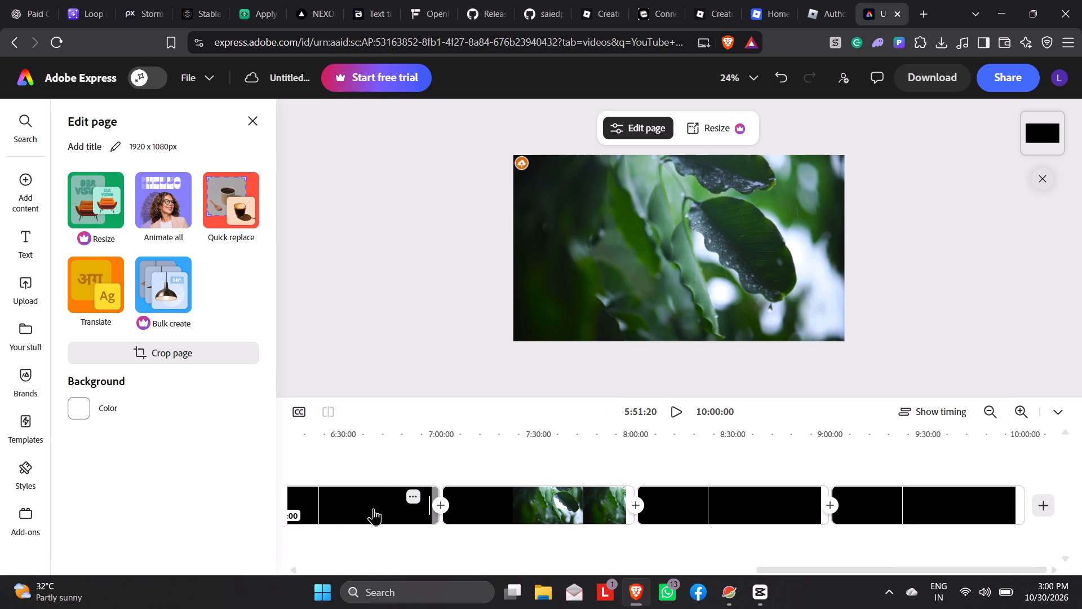
double_click(373, 508)
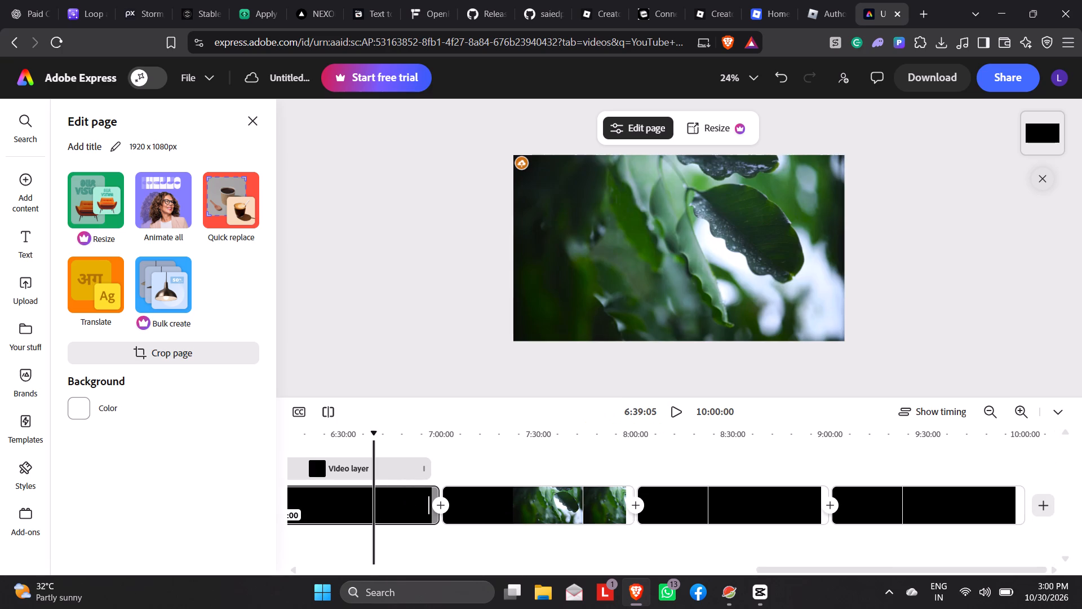
click(373, 508)
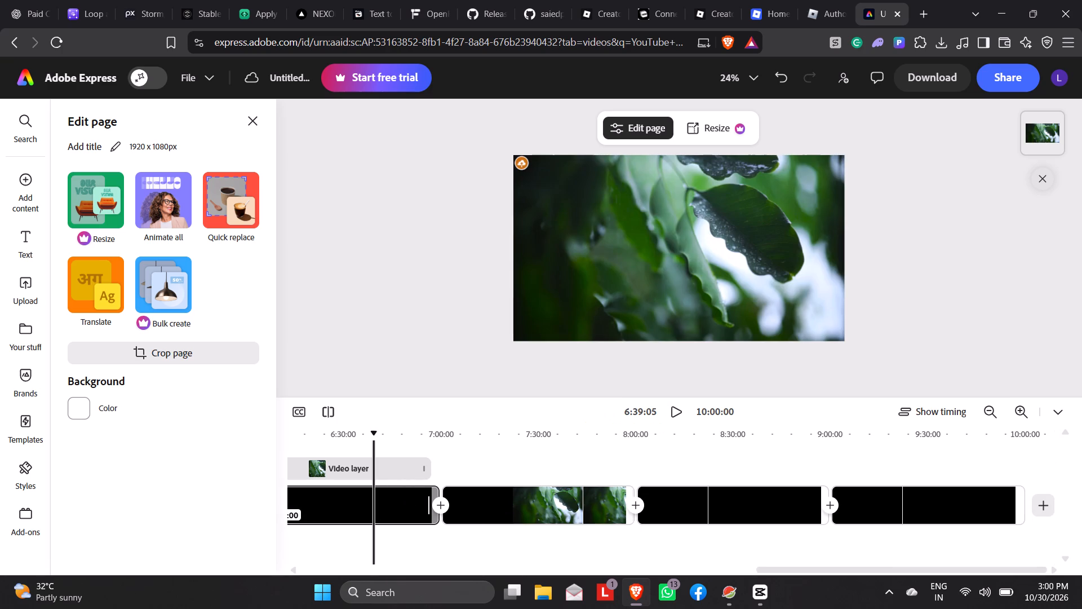
double_click(374, 505)
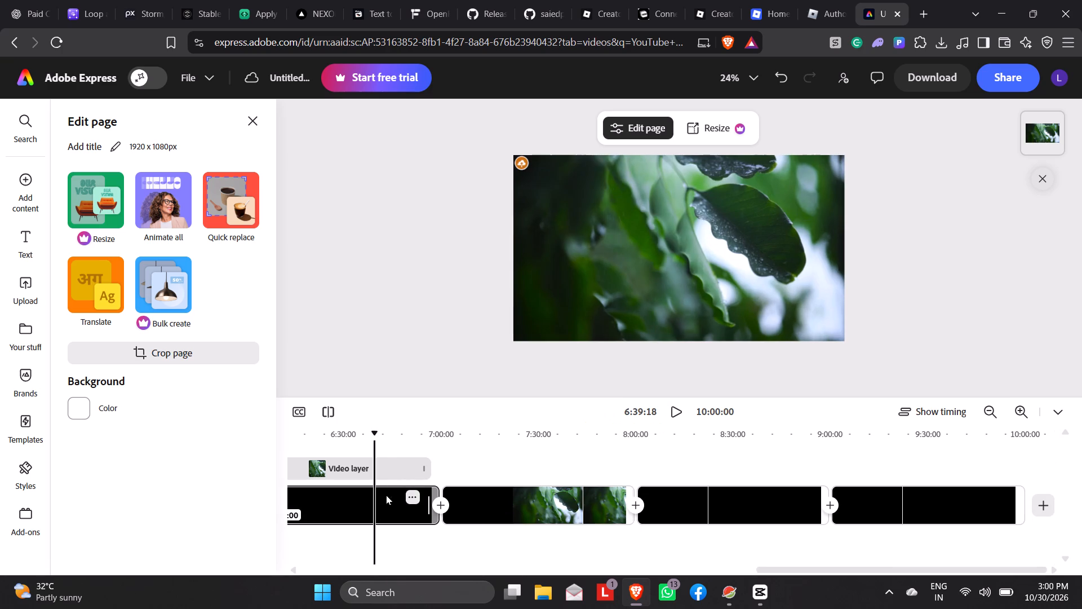
drag(375, 433, 374, 433)
drag(374, 433, 253, 434)
click(404, 537)
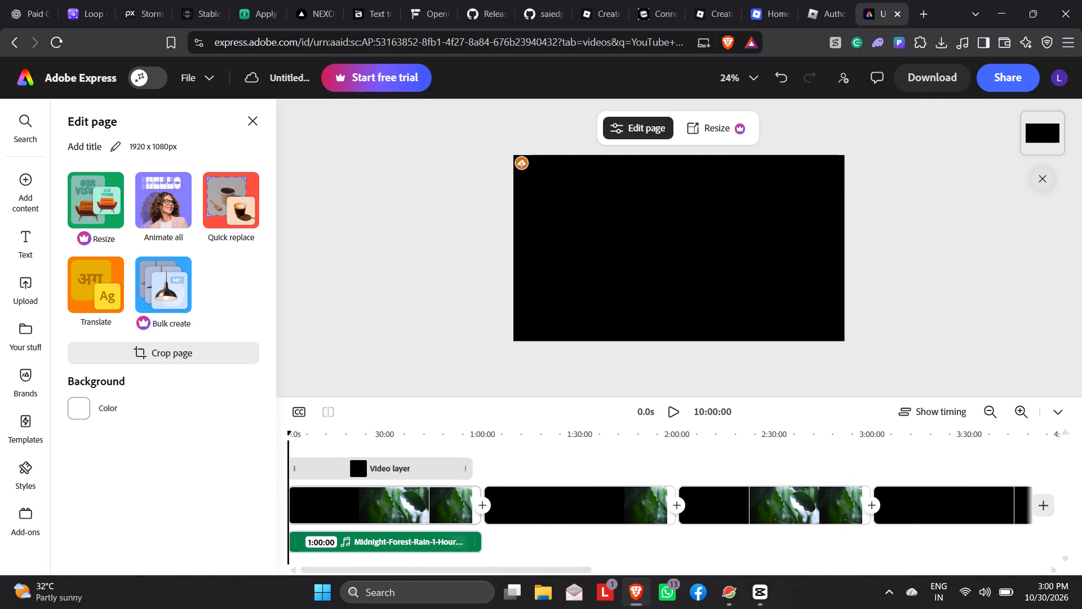
Duplicate the one-hour Midnight-Forest-Rain audio clip nine times so the audio covers all ten rain scenes.
click(479, 543)
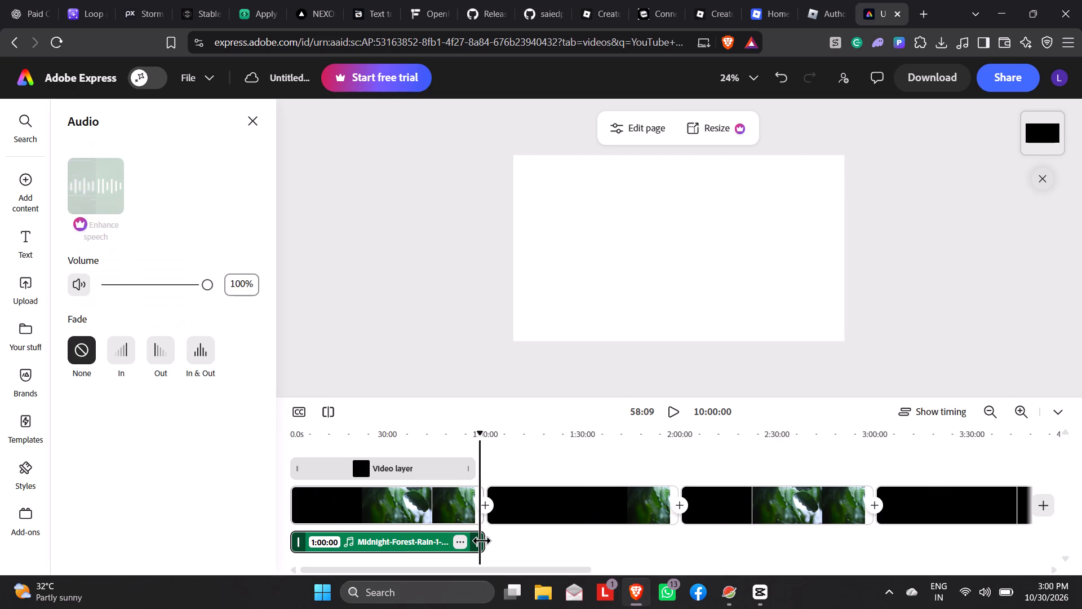
key(ctrl+d)
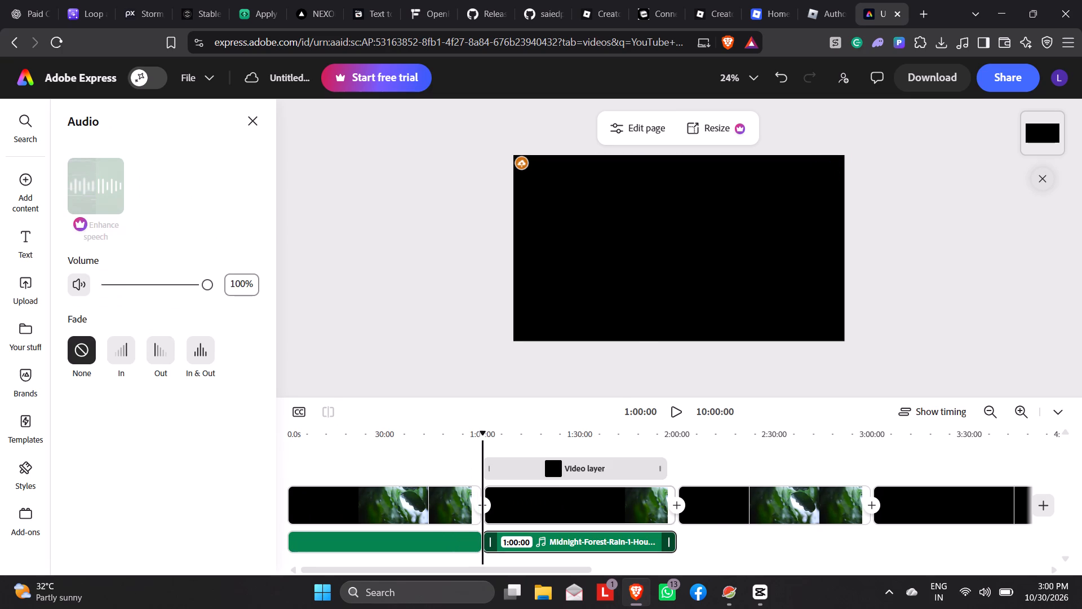
key(ctrl+d)
key(ctrl+d)
key(ctrl+d)
key(ctrl+d)
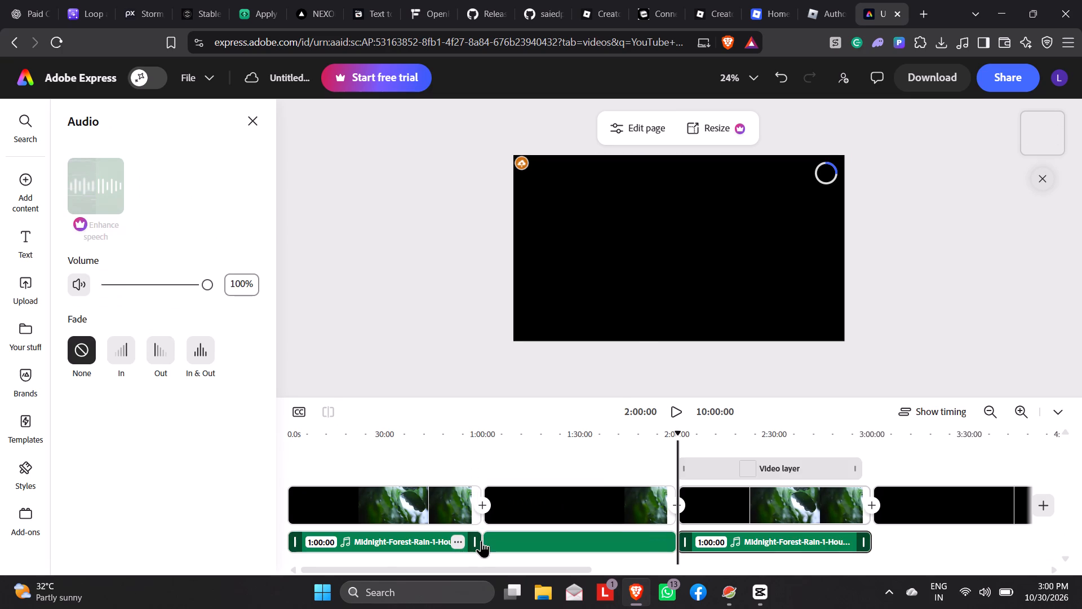
key(ctrl+d)
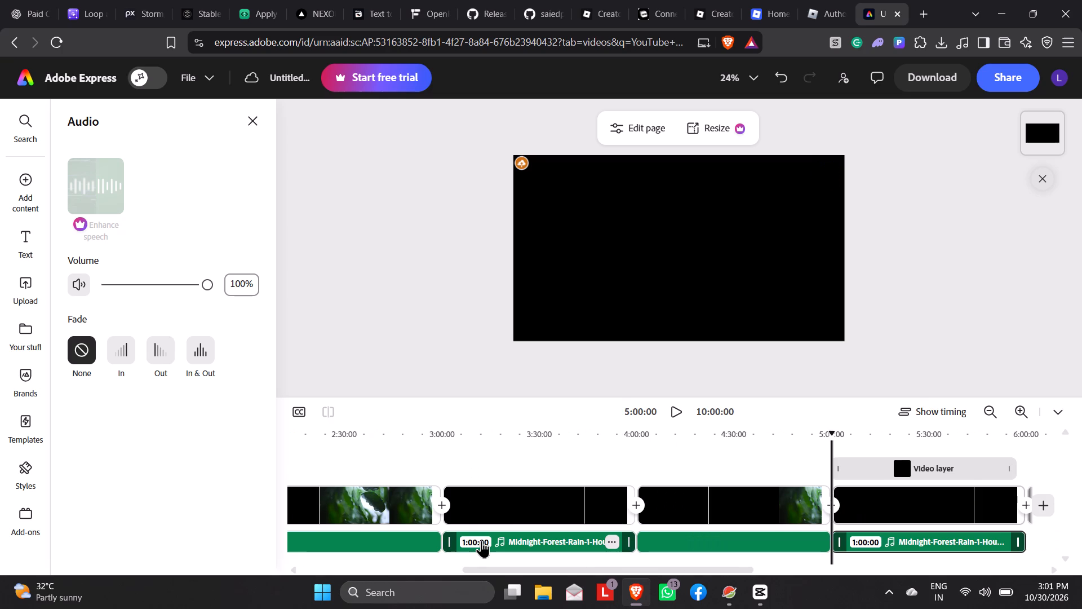
key(ctrl+d)
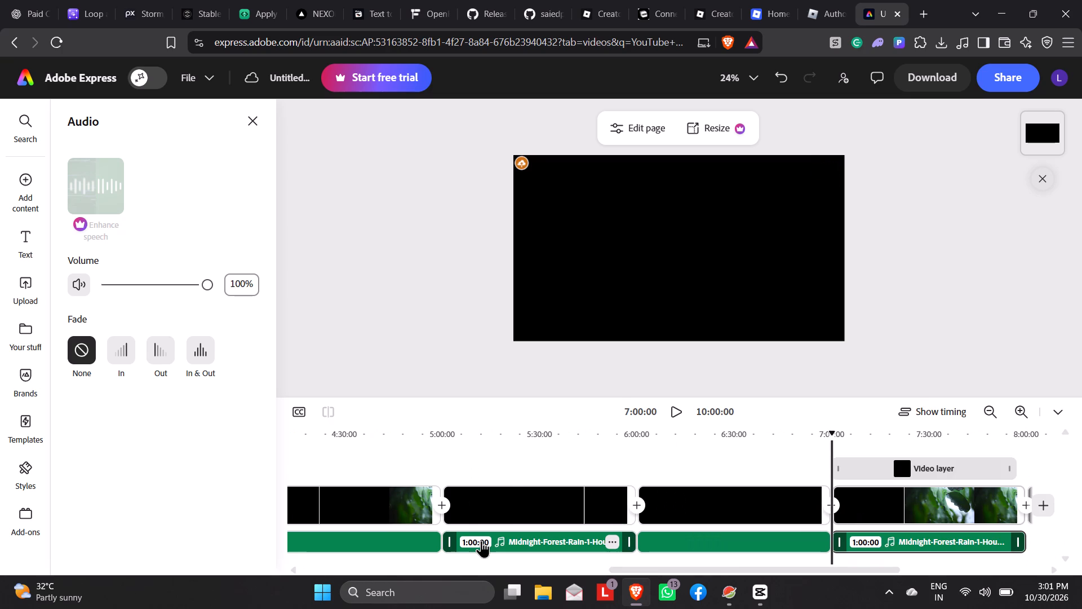
key(ctrl+d)
key(ctrl+d)
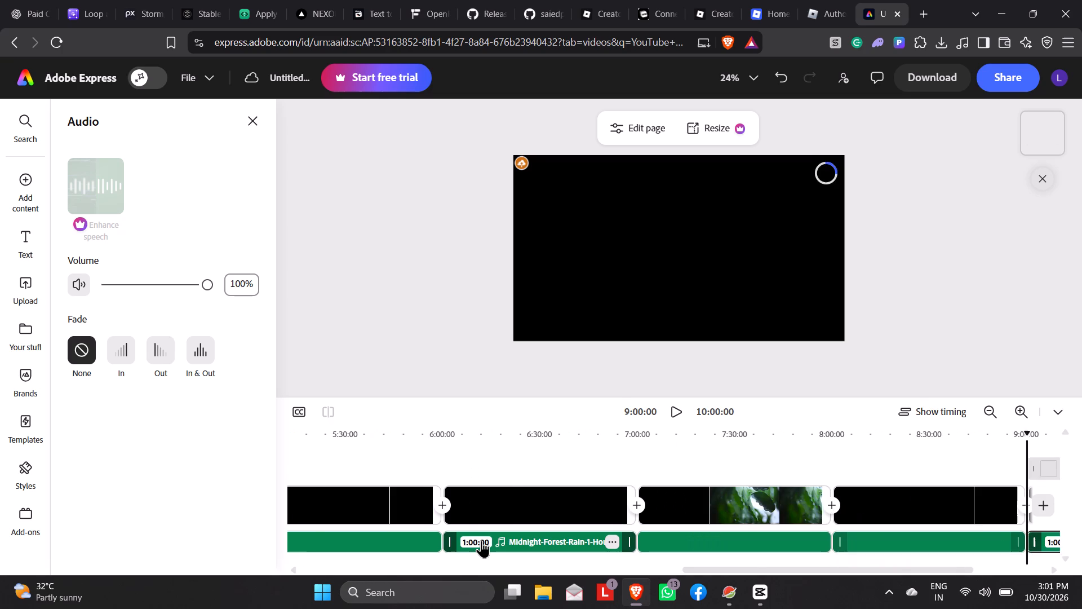
key(ctrl+d)
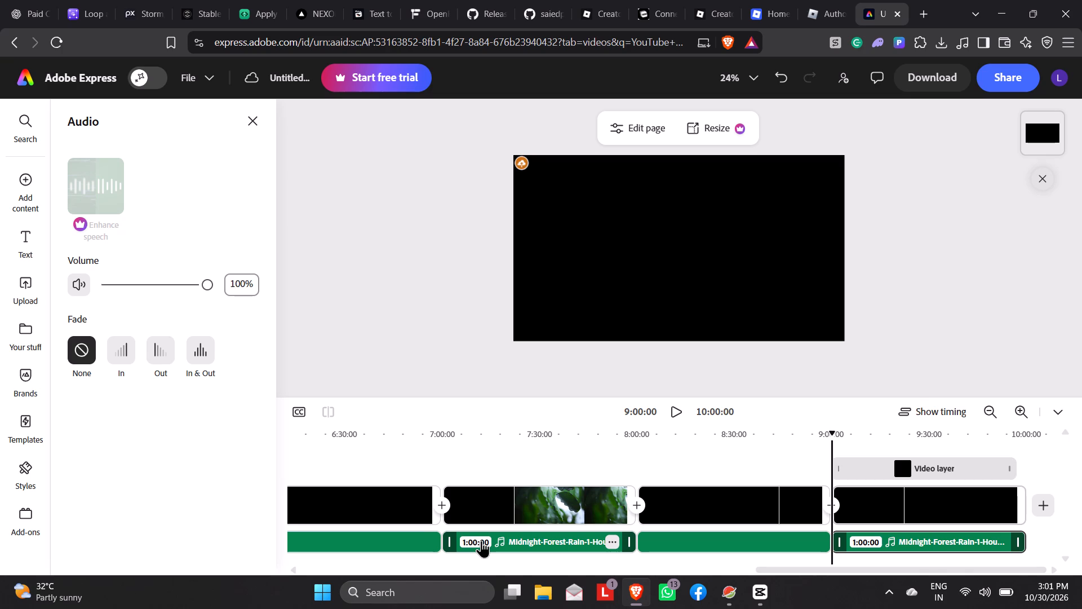
key(ctrl+d)
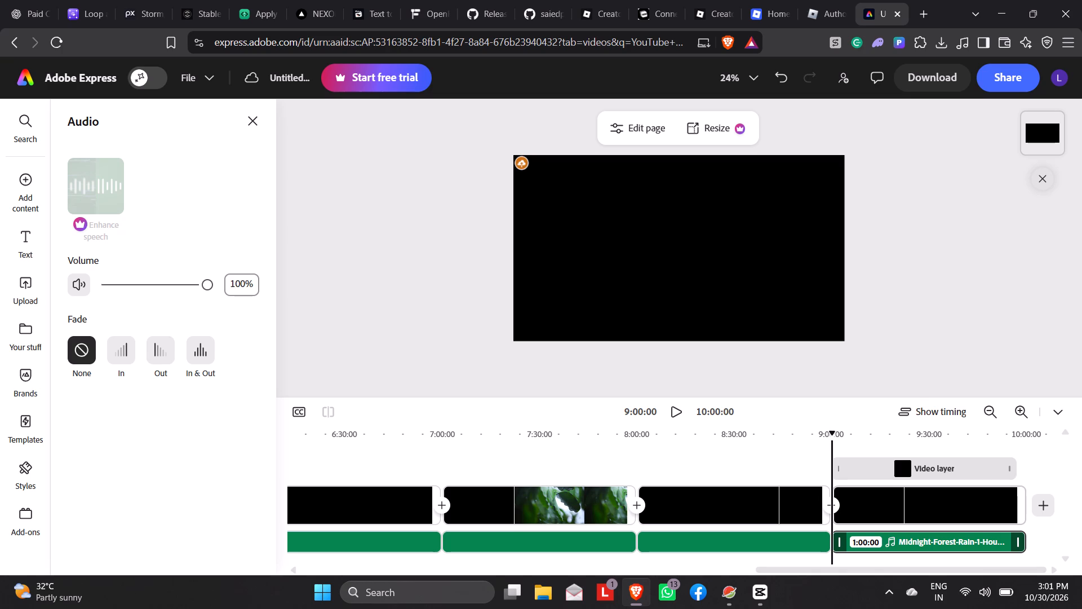
Inspect the end of the ten-hour timeline and briefly play the preview from about 8:23:28.
drag(829, 445, 880, 443)
drag(880, 443, 878, 443)
drag(879, 439, 945, 447)
drag(890, 489, 895, 479)
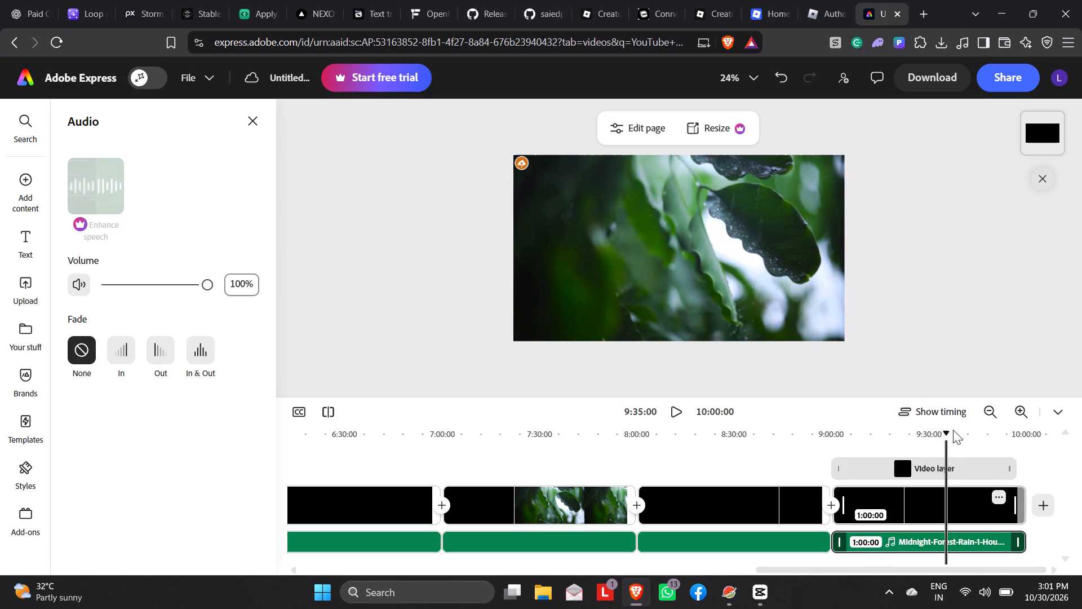
drag(947, 432, 975, 439)
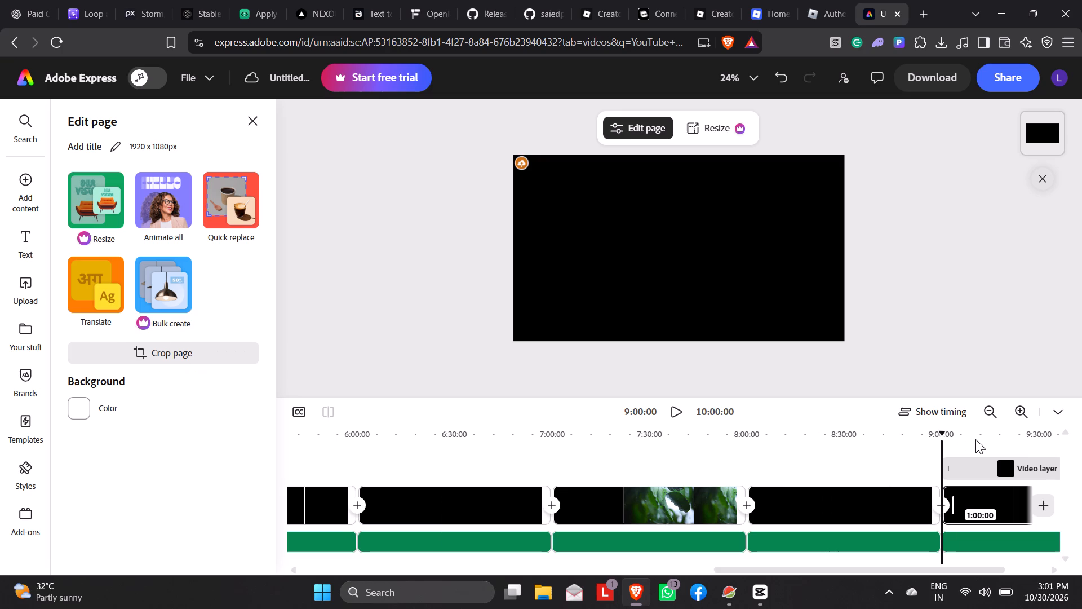
drag(975, 439, 1064, 440)
drag(945, 436, 1007, 440)
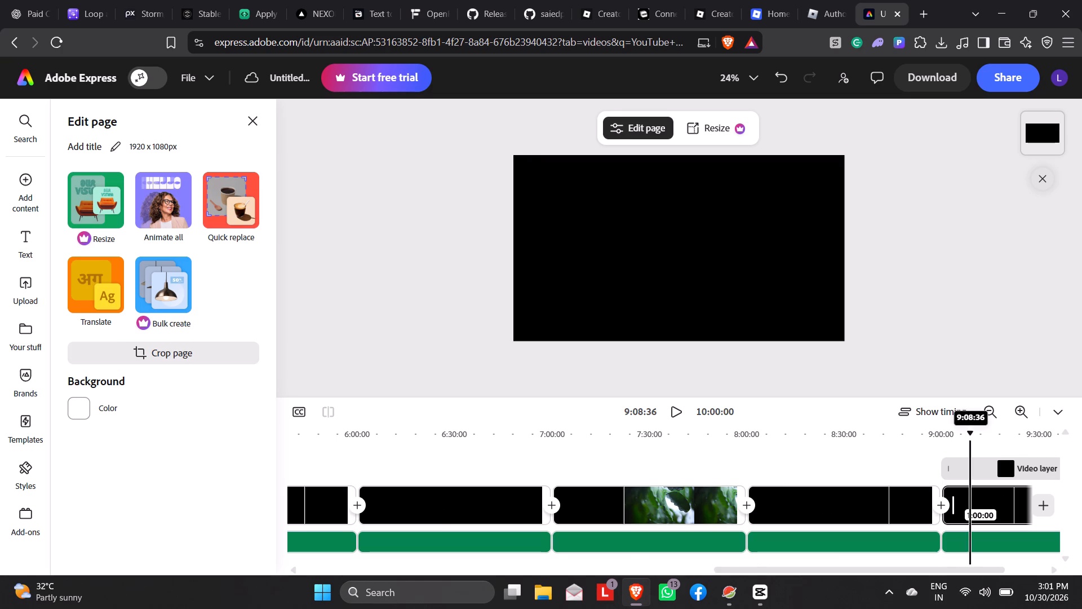
drag(1007, 440, 1056, 443)
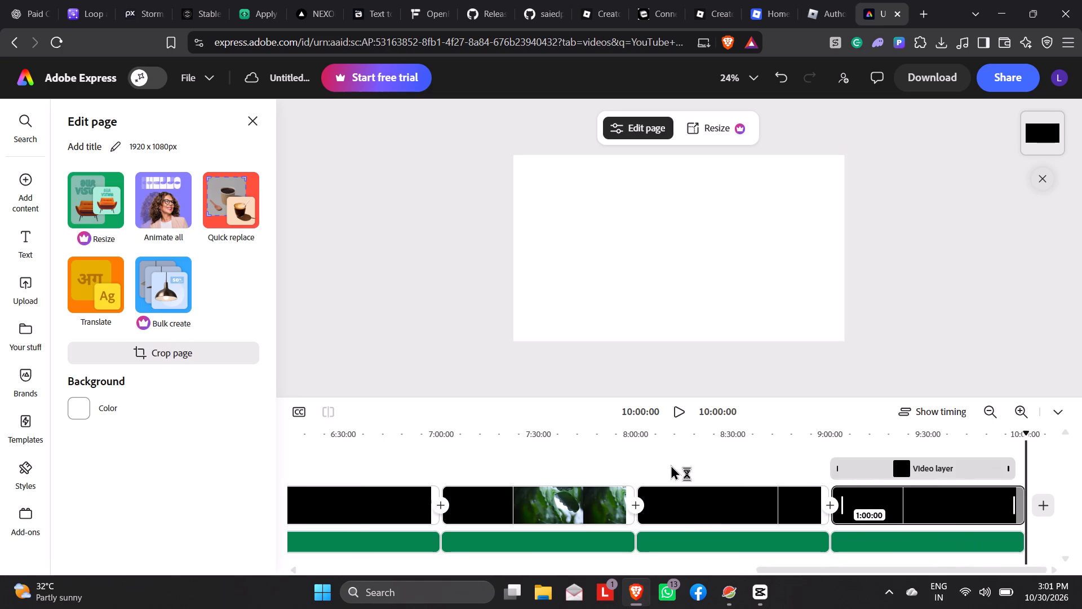
click(712, 469)
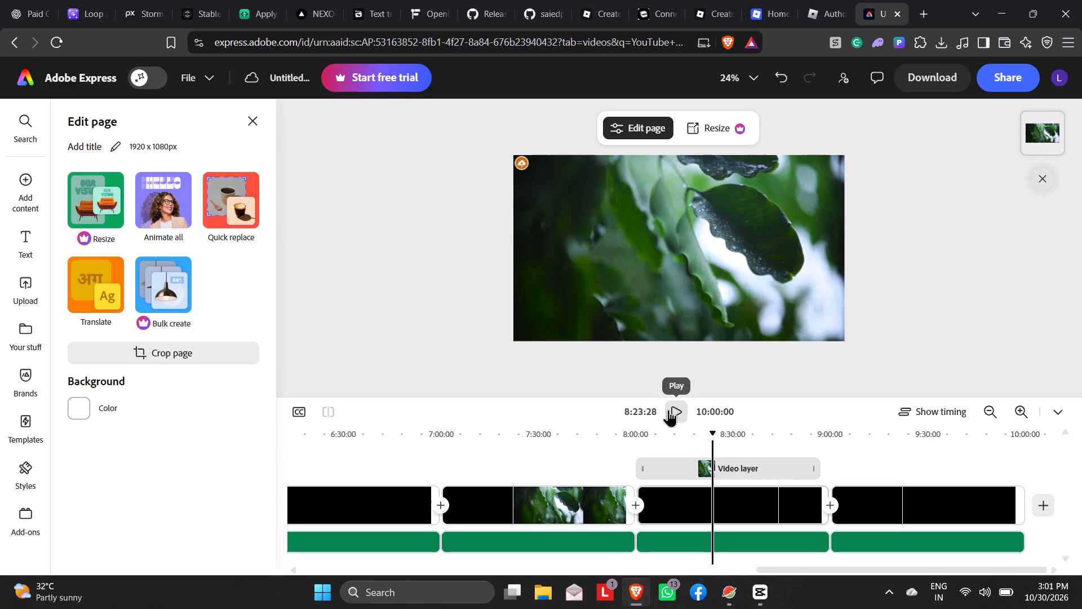
click(672, 411)
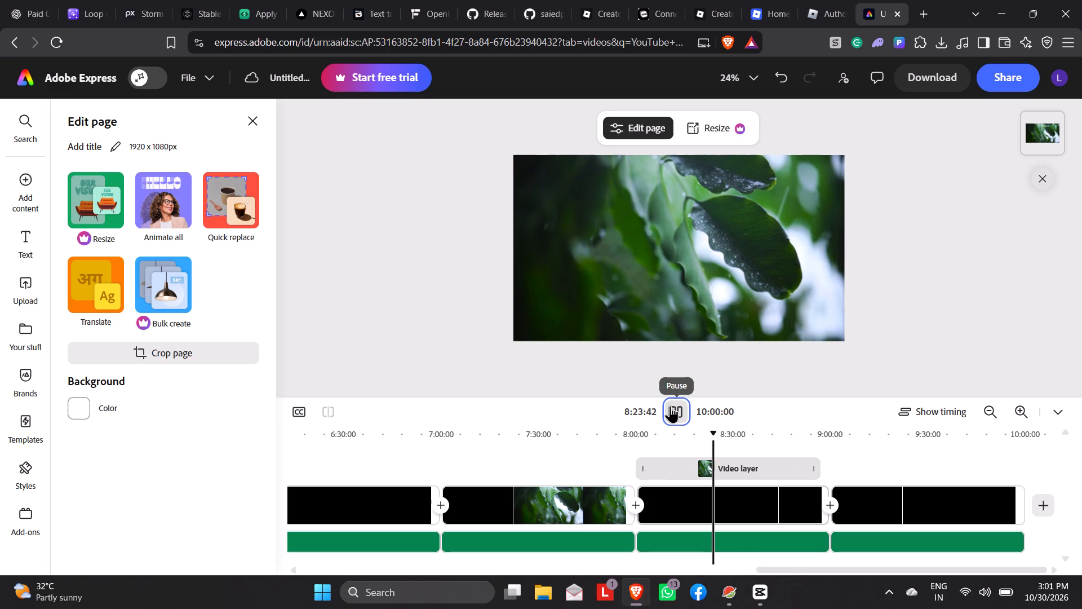
click(670, 405)
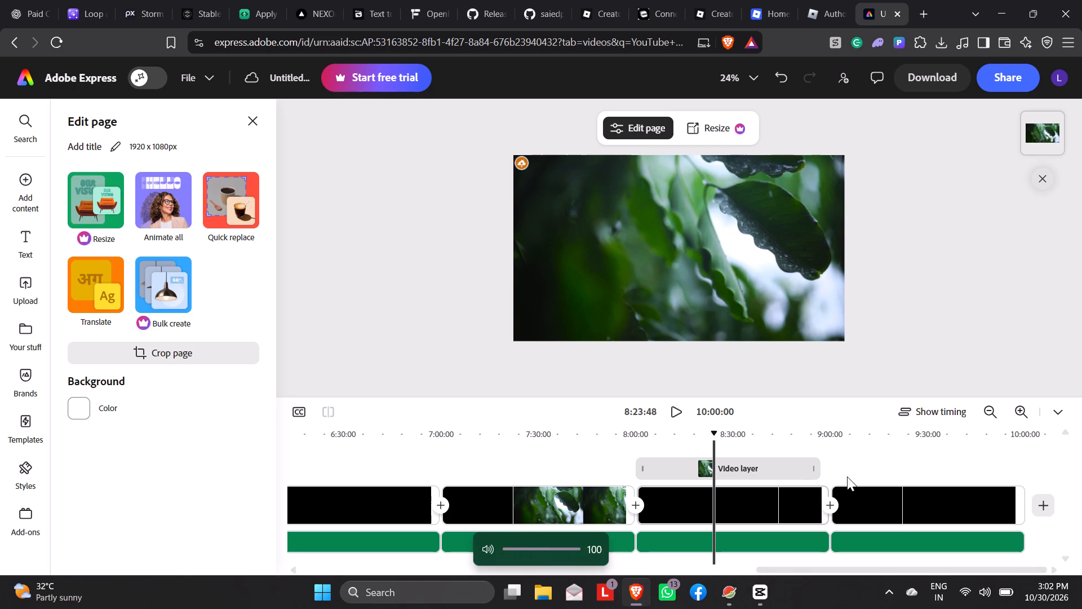
Check the download options for the ten-hour video project.
click(908, 412)
click(987, 281)
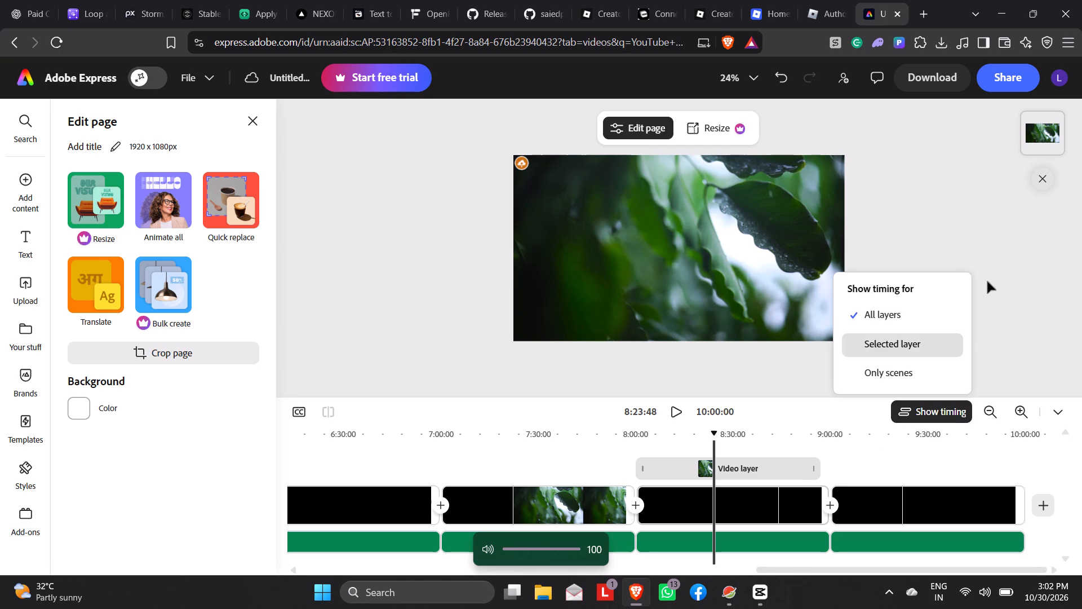
click(914, 72)
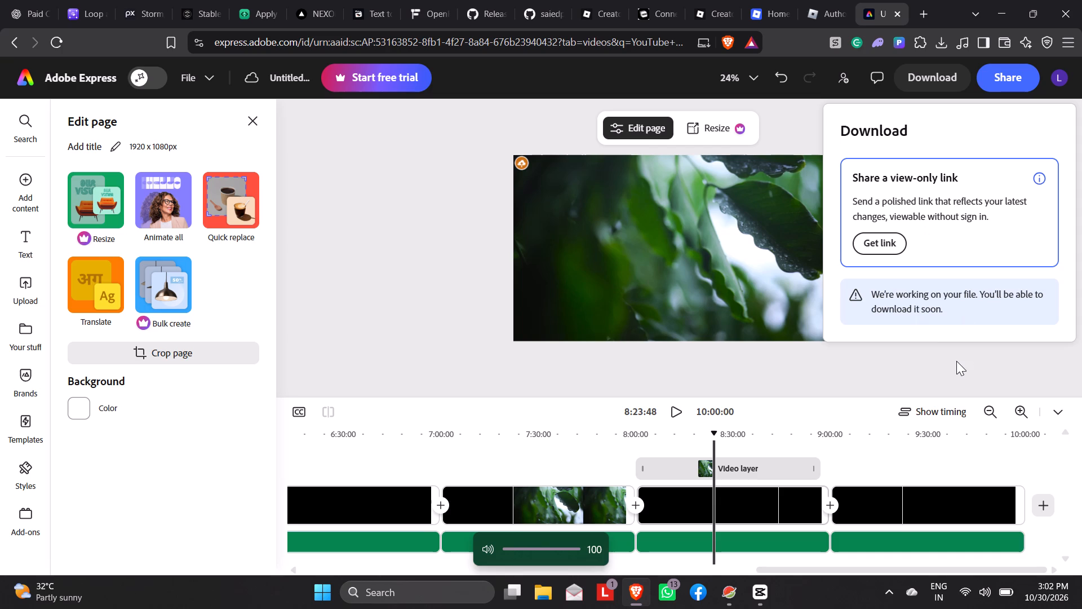
click(919, 303)
click(898, 353)
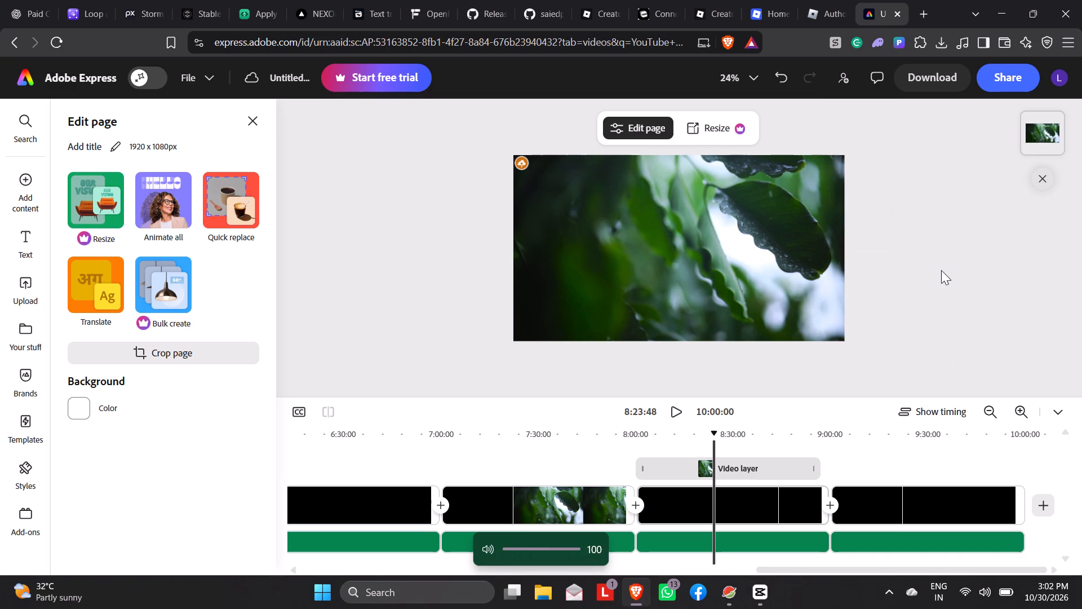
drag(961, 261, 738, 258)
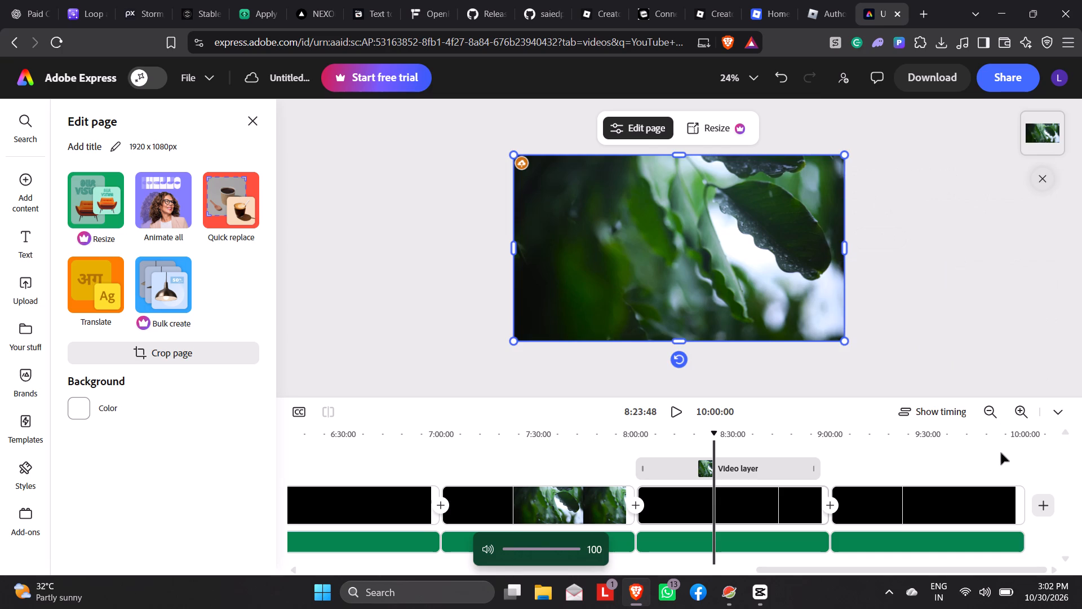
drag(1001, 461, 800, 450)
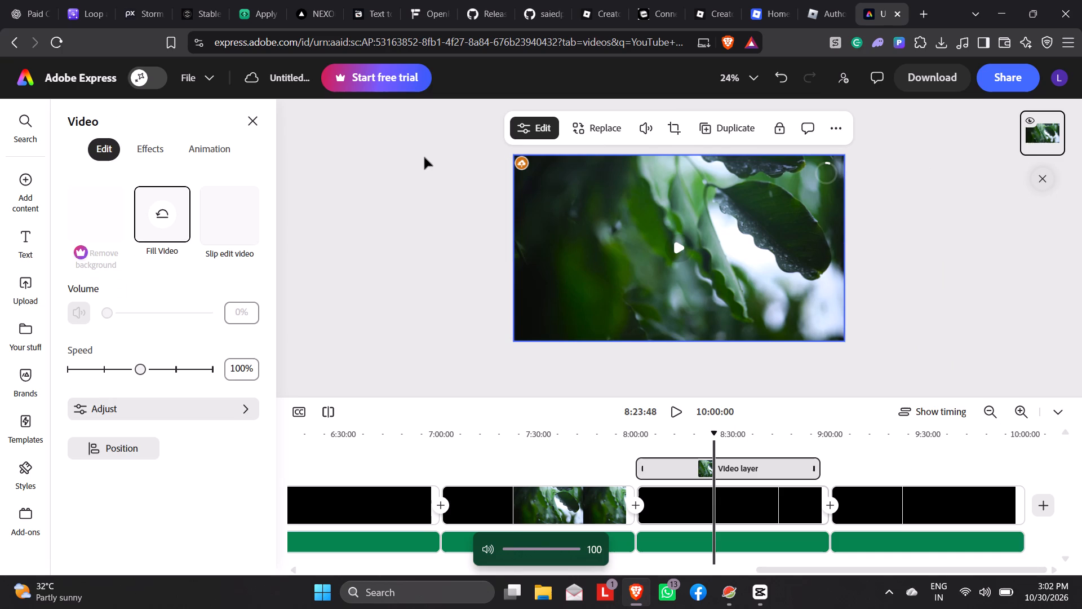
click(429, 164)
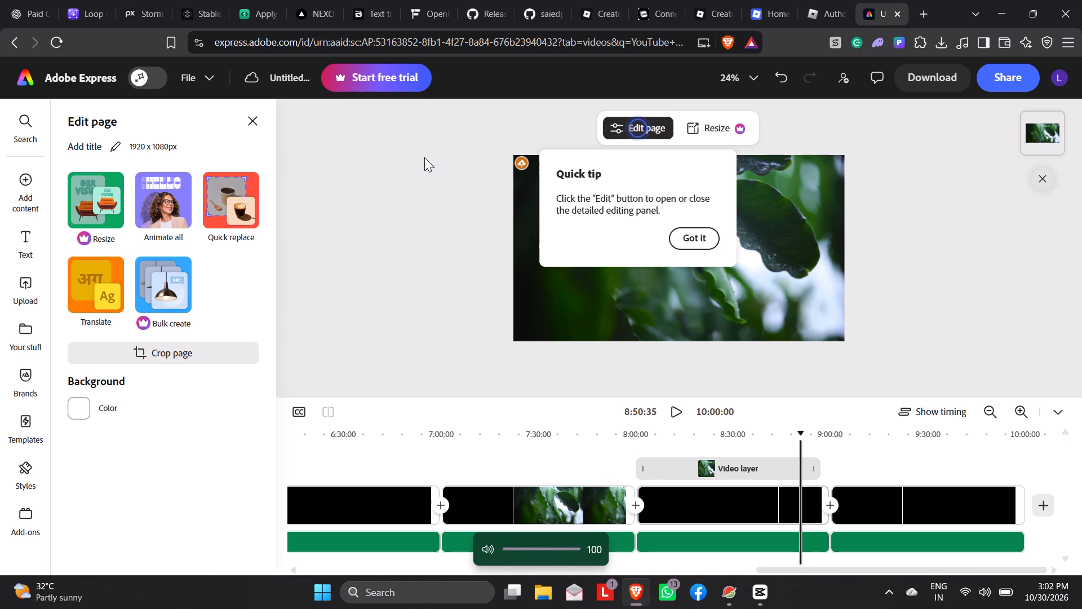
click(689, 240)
Leave the browser, close the Planet VPN window and check the progress of the CapCut export.
click(1008, 15)
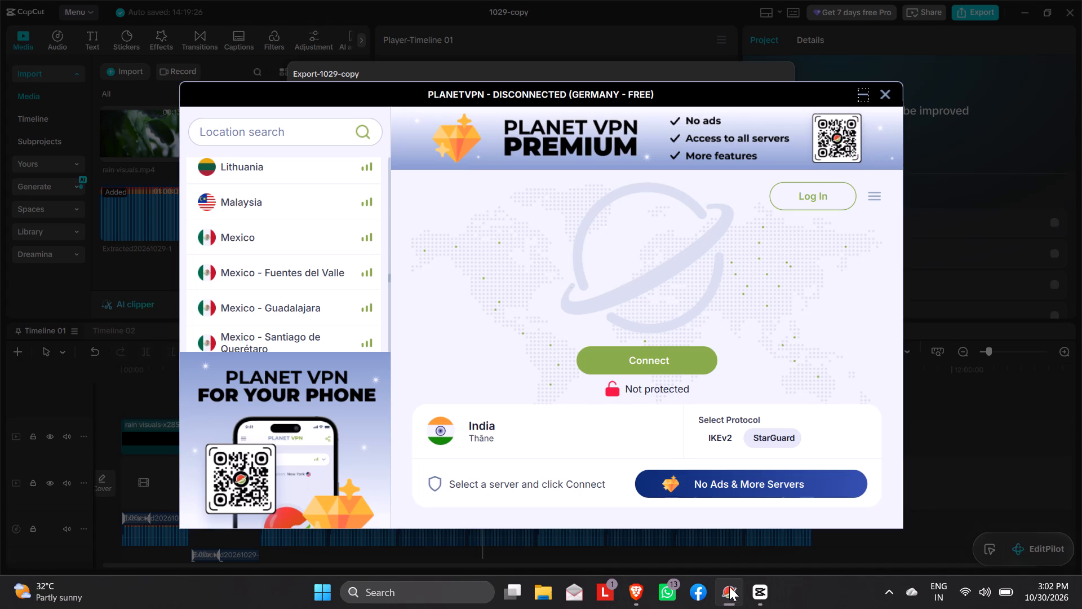
click(887, 91)
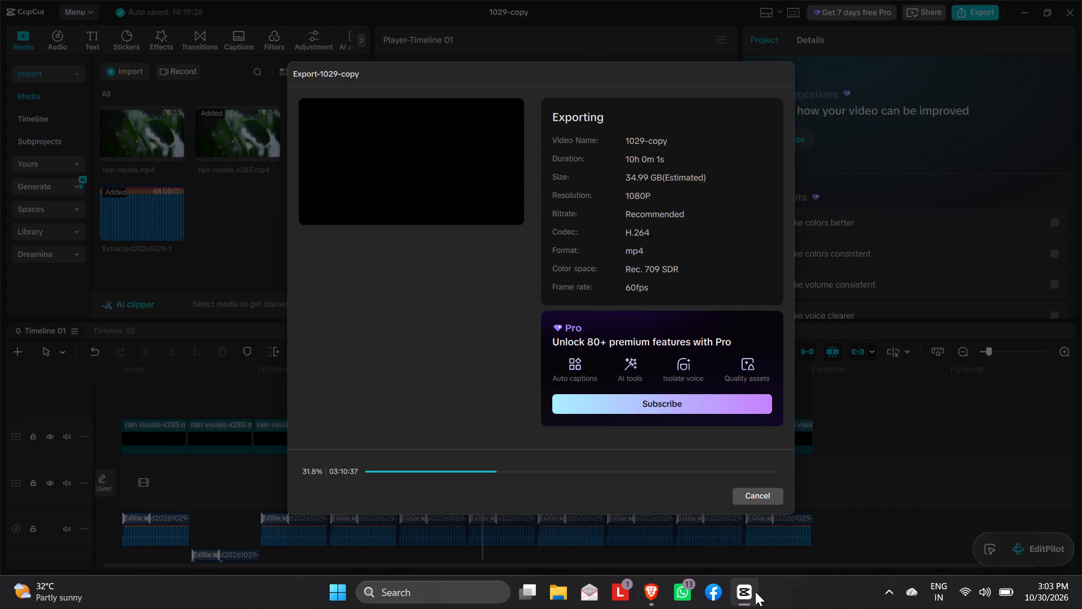
Switch back to Adobe Express in the browser and dismiss the Quick tip about the editing panel.
click(641, 582)
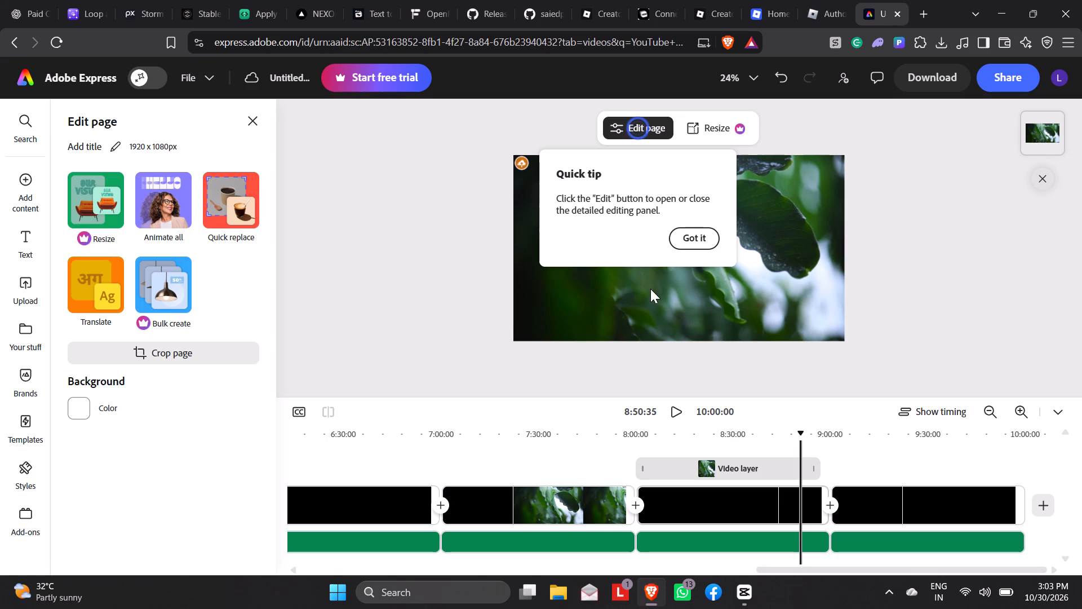
click(674, 239)
triple_click(697, 231)
click(697, 230)
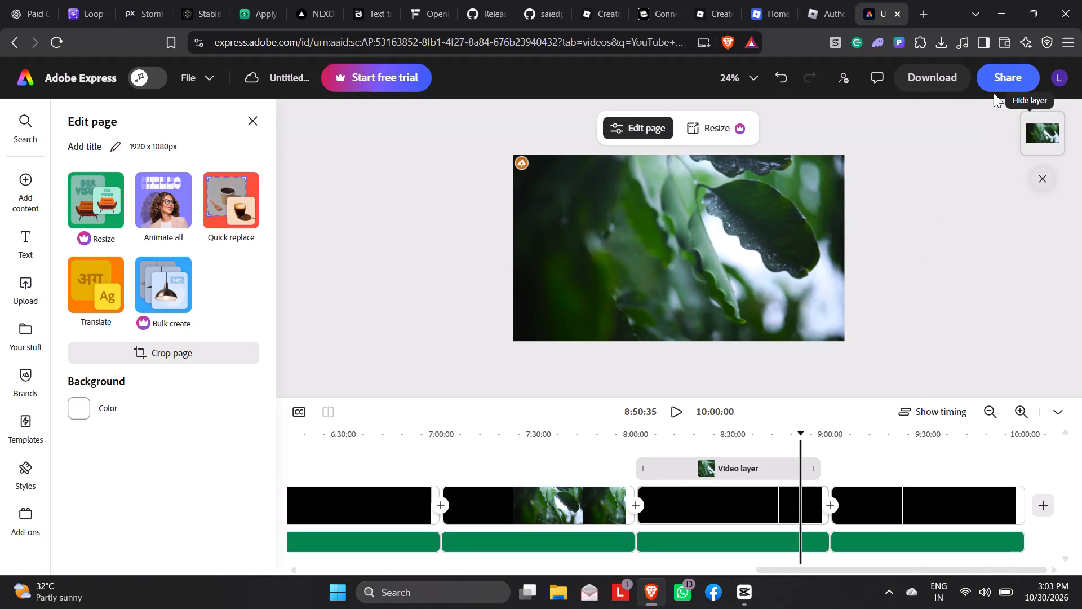
Check again whether the ten-hour video is ready to download, and close the download options.
click(949, 89)
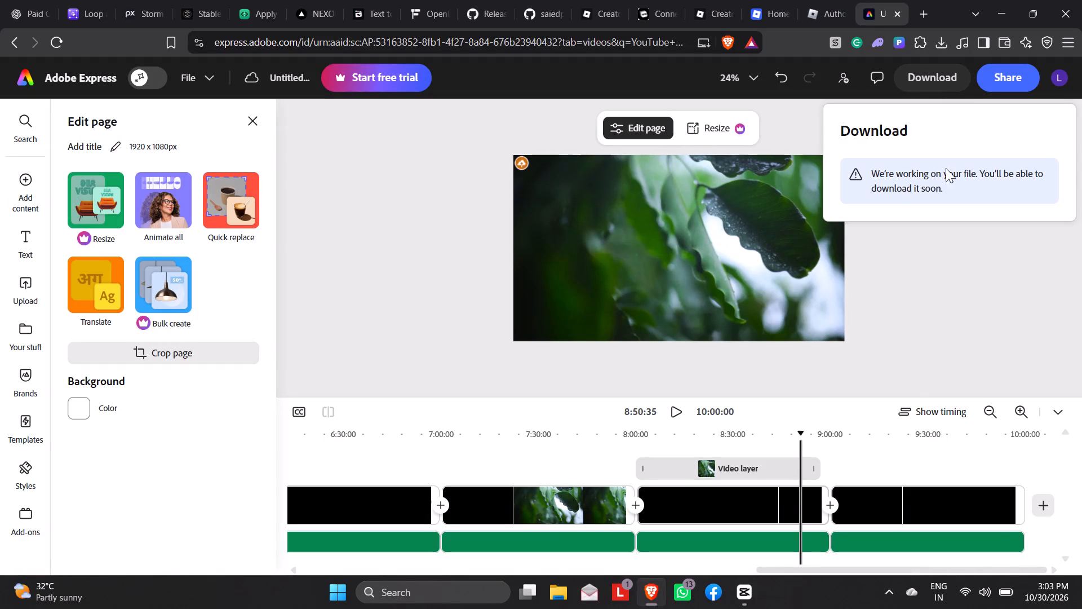
drag(959, 188, 964, 187)
click(965, 183)
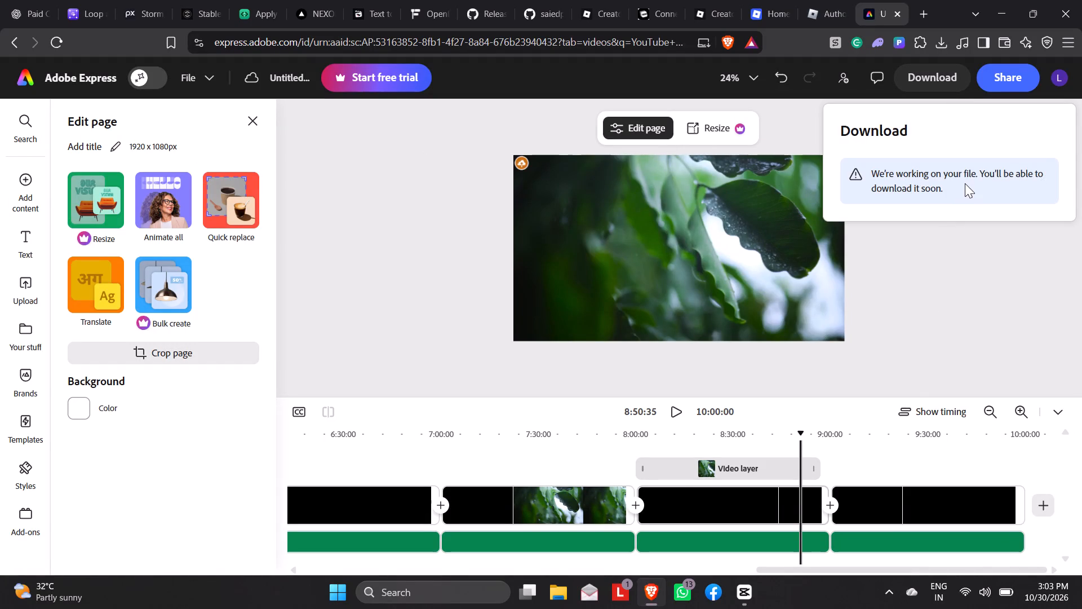
drag(964, 187, 963, 195)
click(961, 196)
click(968, 187)
double_click(985, 177)
drag(995, 173, 965, 271)
click(964, 275)
click(989, 264)
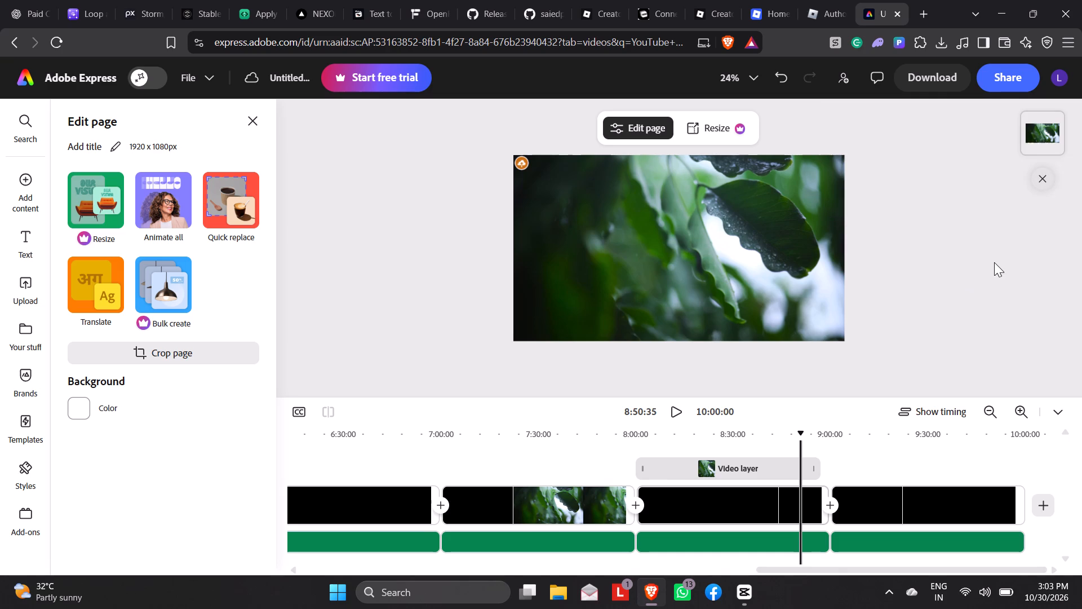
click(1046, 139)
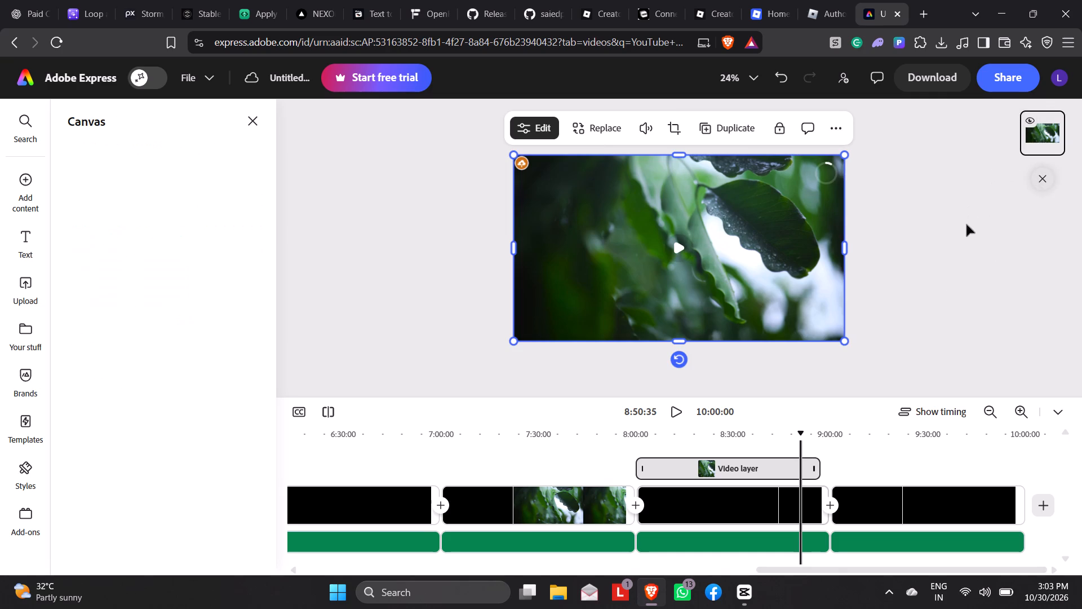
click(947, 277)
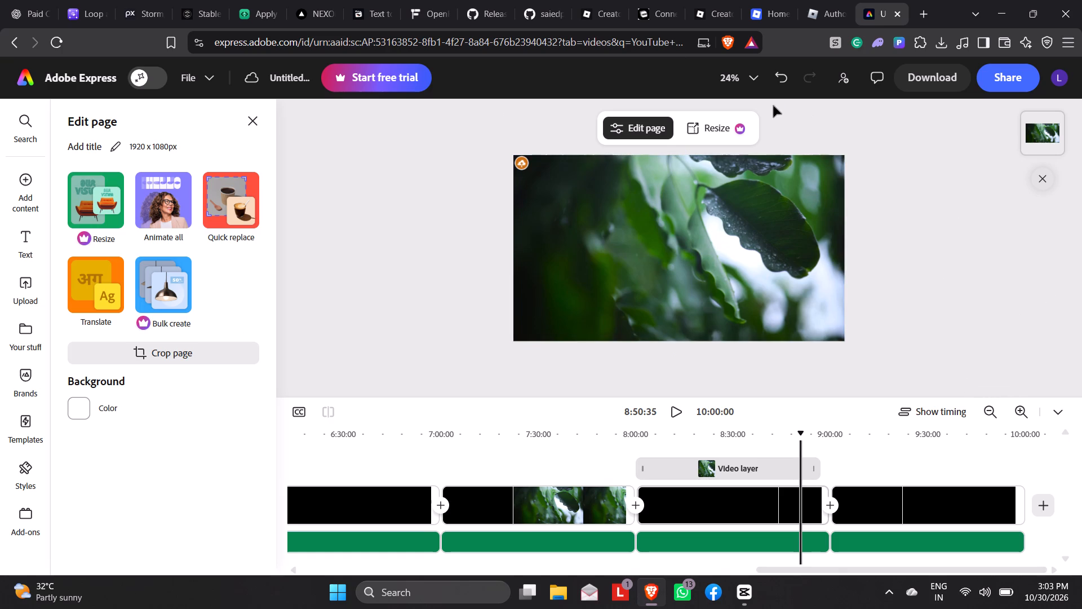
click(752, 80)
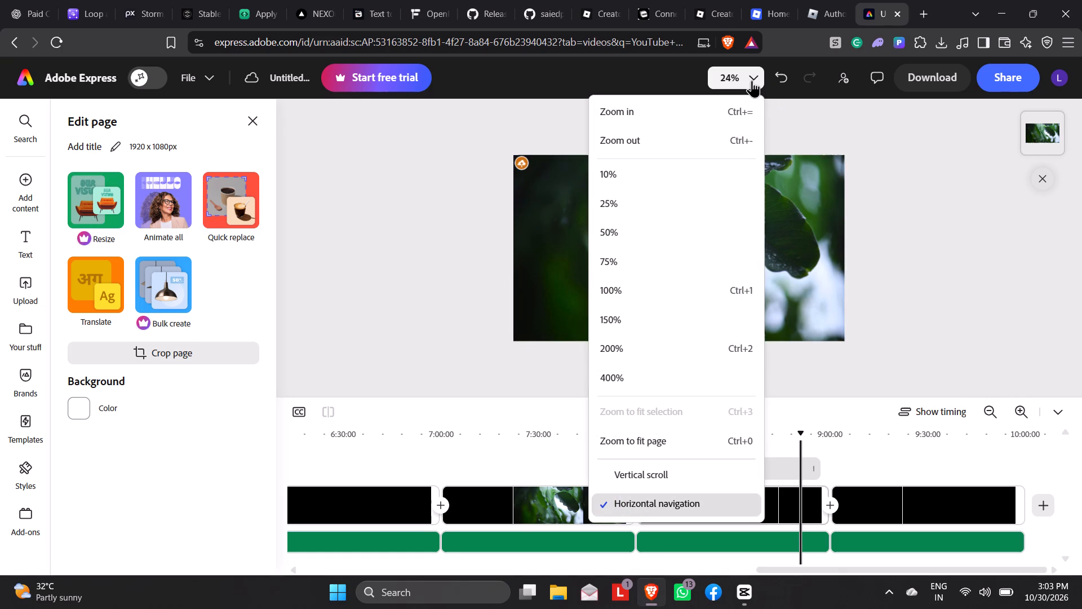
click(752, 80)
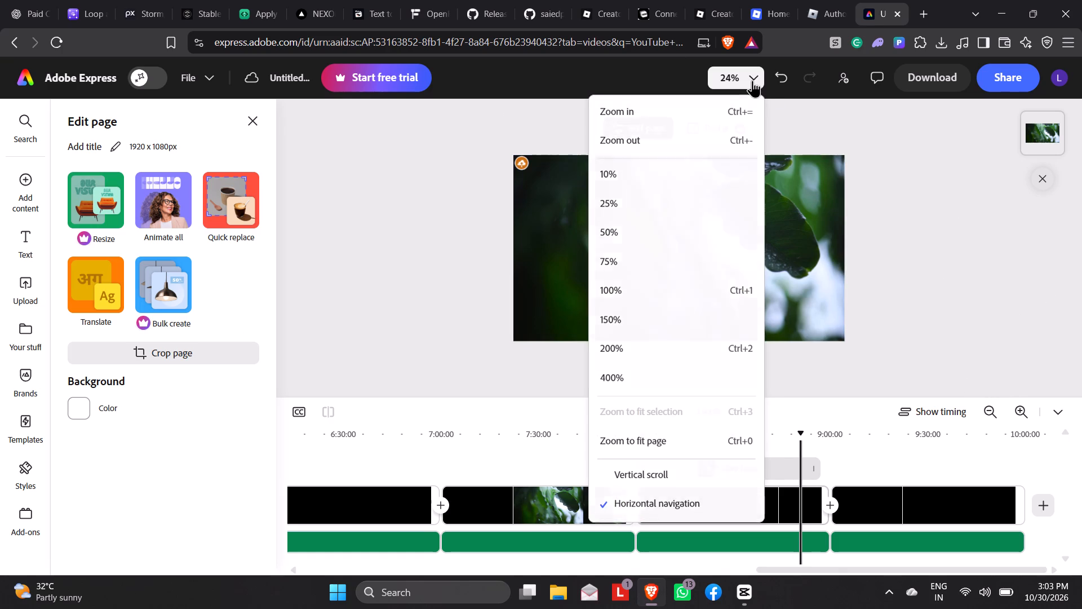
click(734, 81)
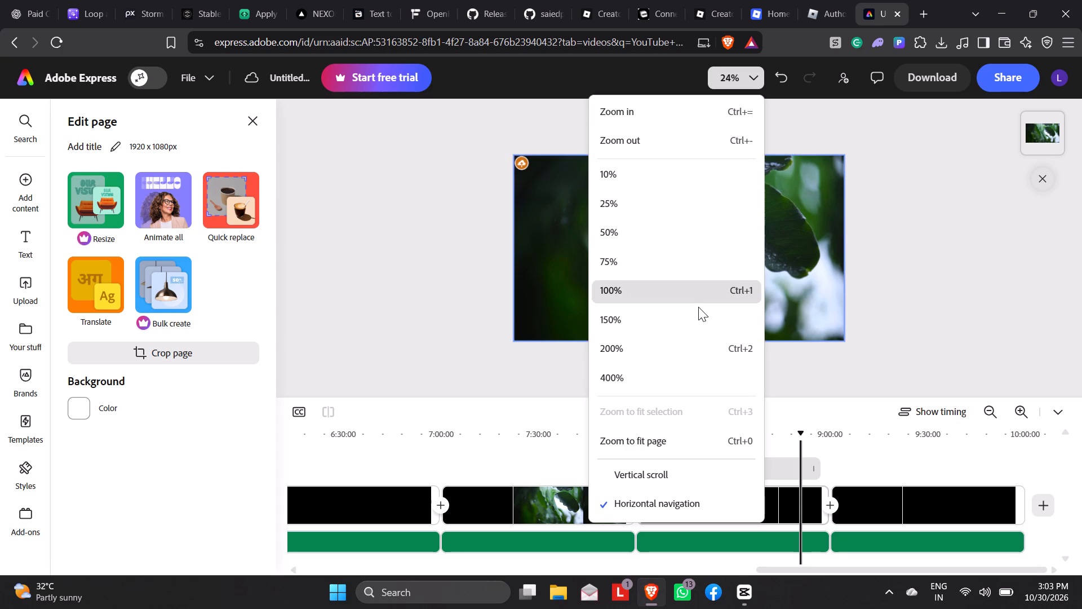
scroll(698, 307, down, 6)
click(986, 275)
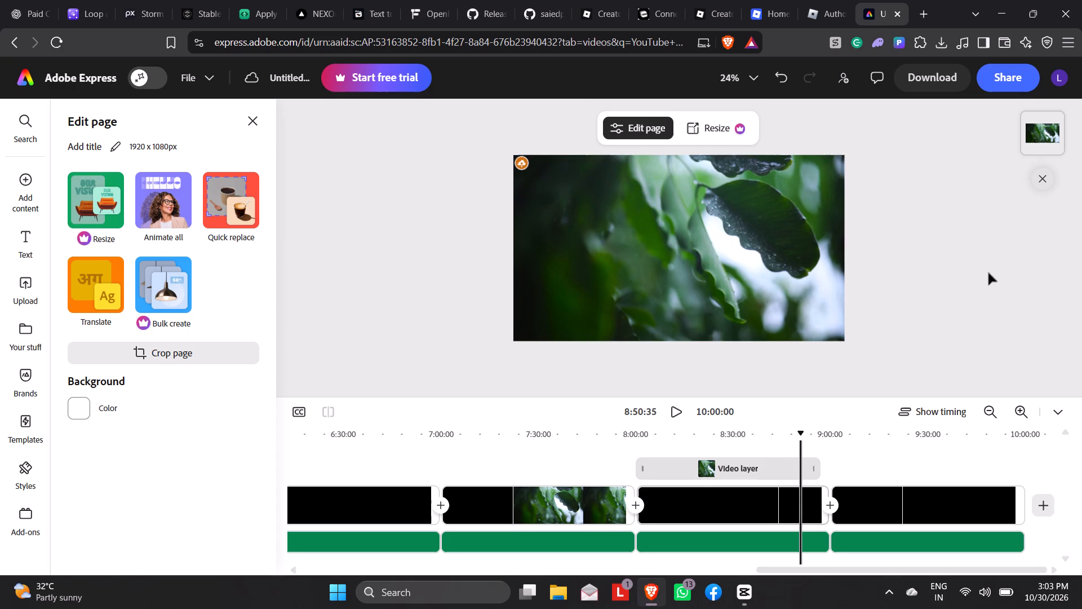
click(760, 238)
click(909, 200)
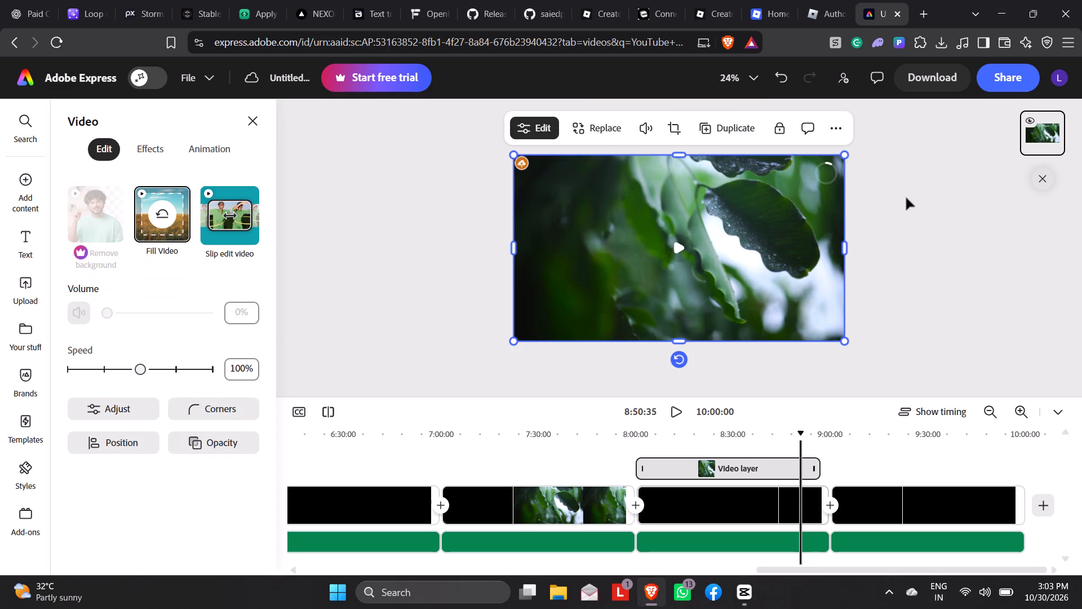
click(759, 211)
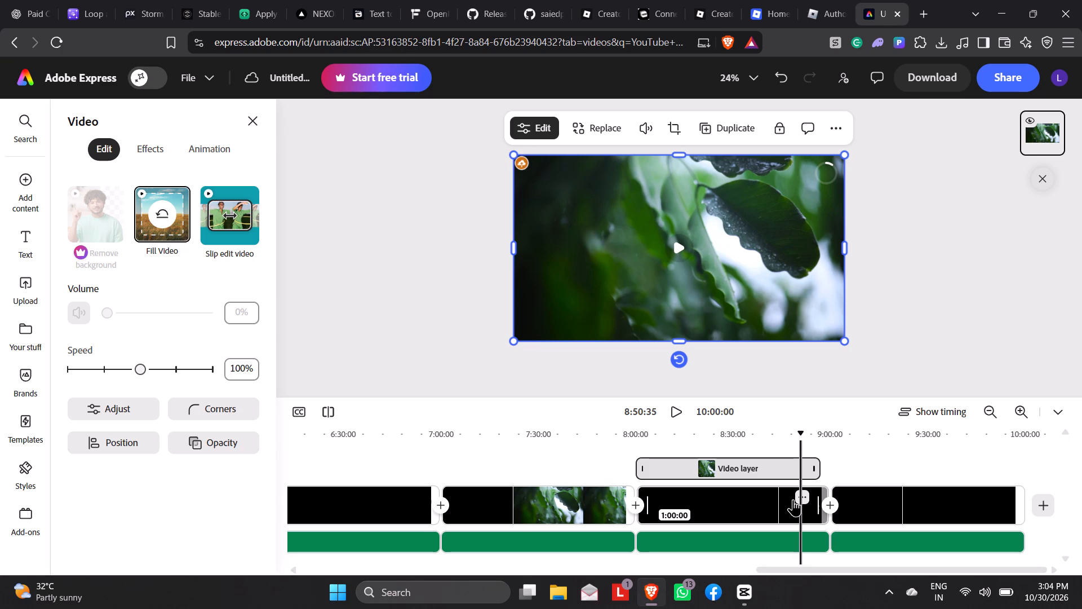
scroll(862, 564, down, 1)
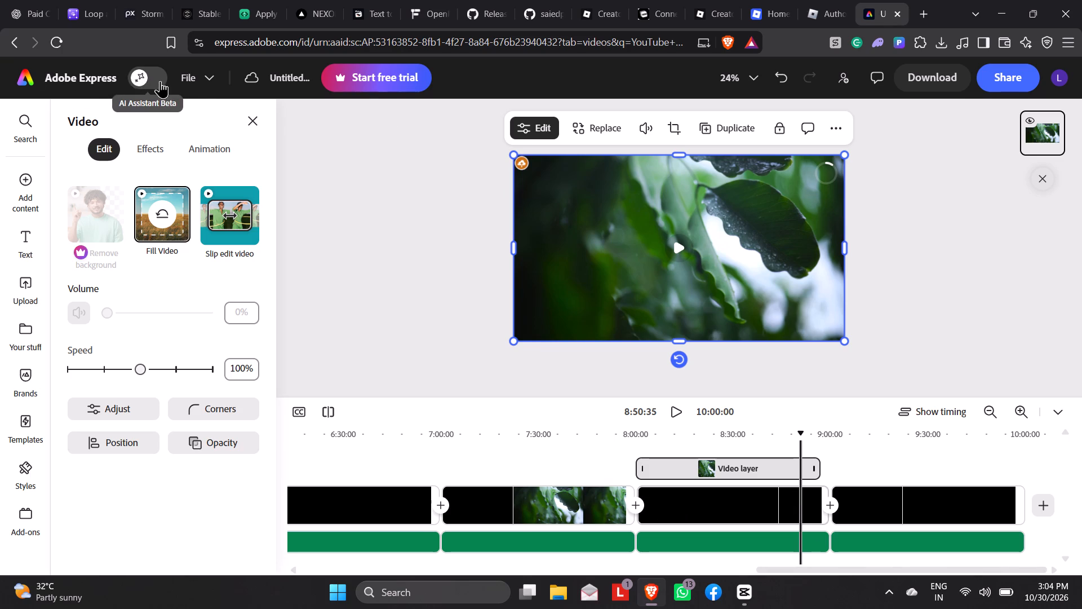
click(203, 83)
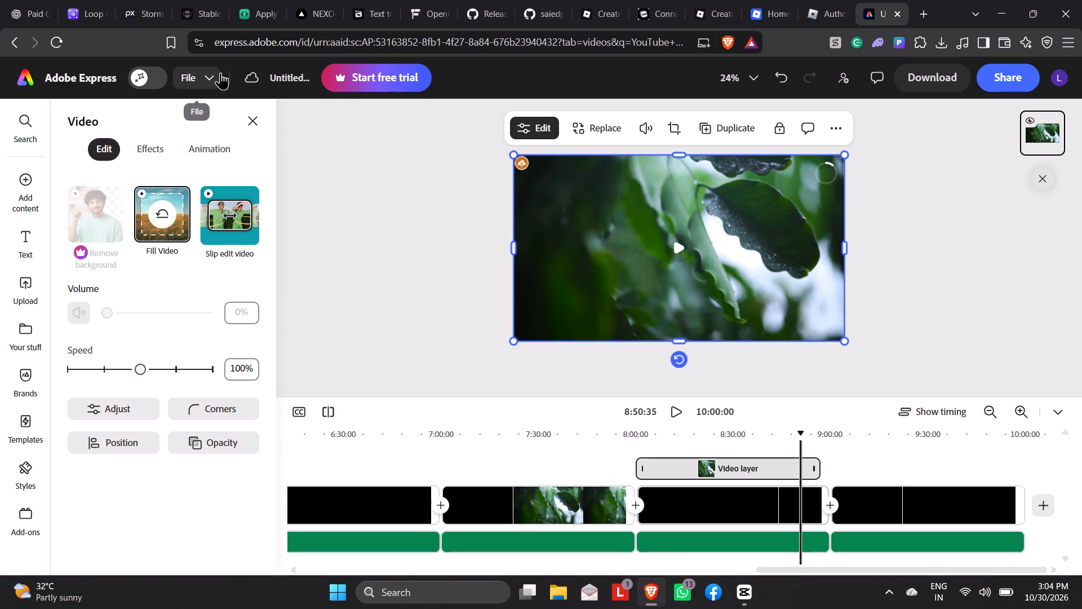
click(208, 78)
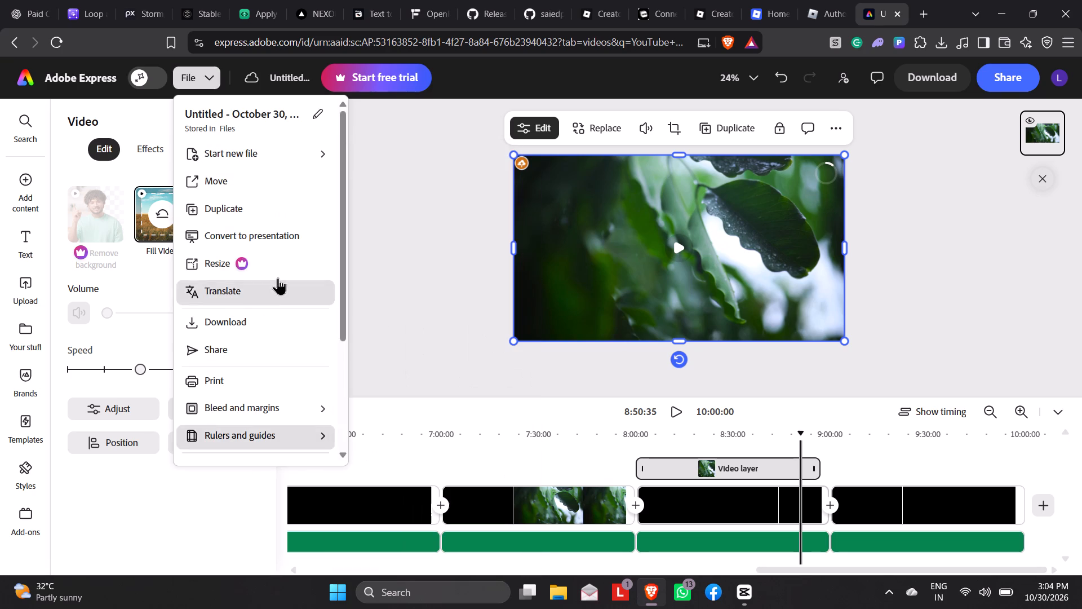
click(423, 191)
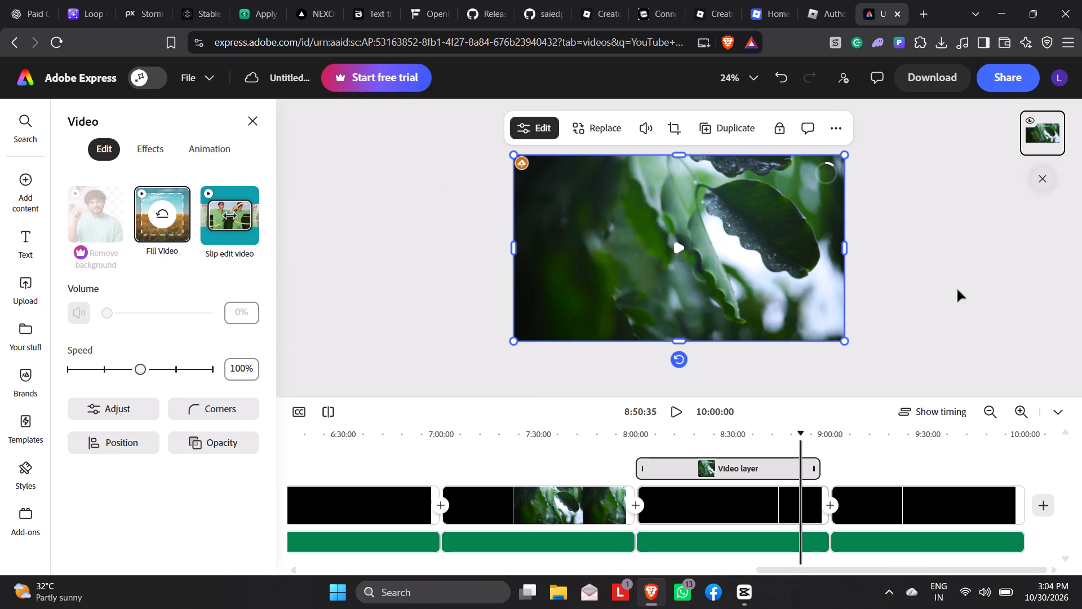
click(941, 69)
Switch to CapCut to check the progress of the running export, and return to Adobe Express in the browser.
click(743, 583)
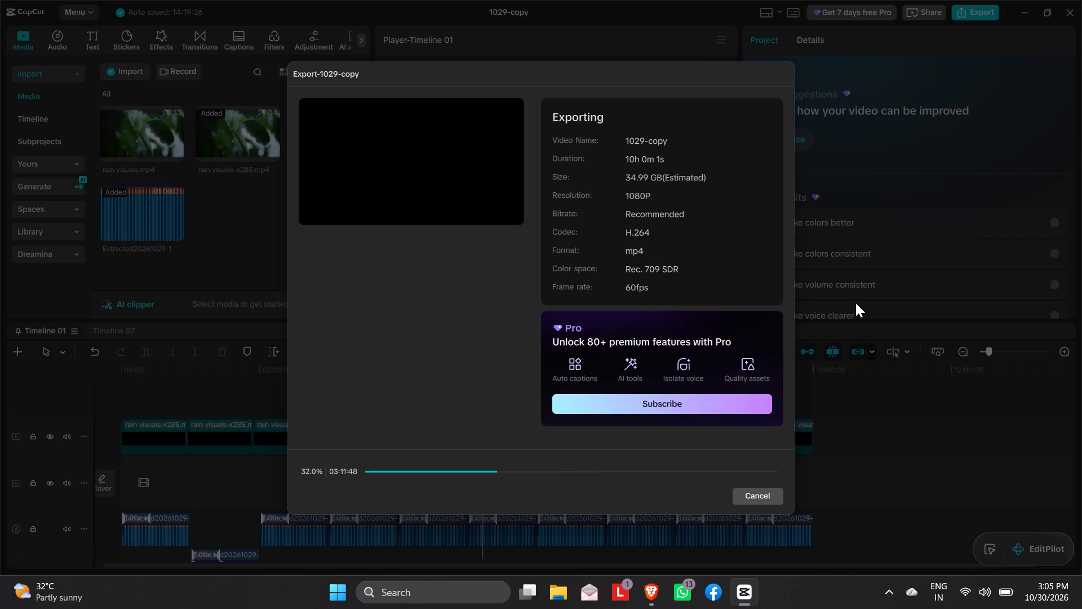
click(651, 589)
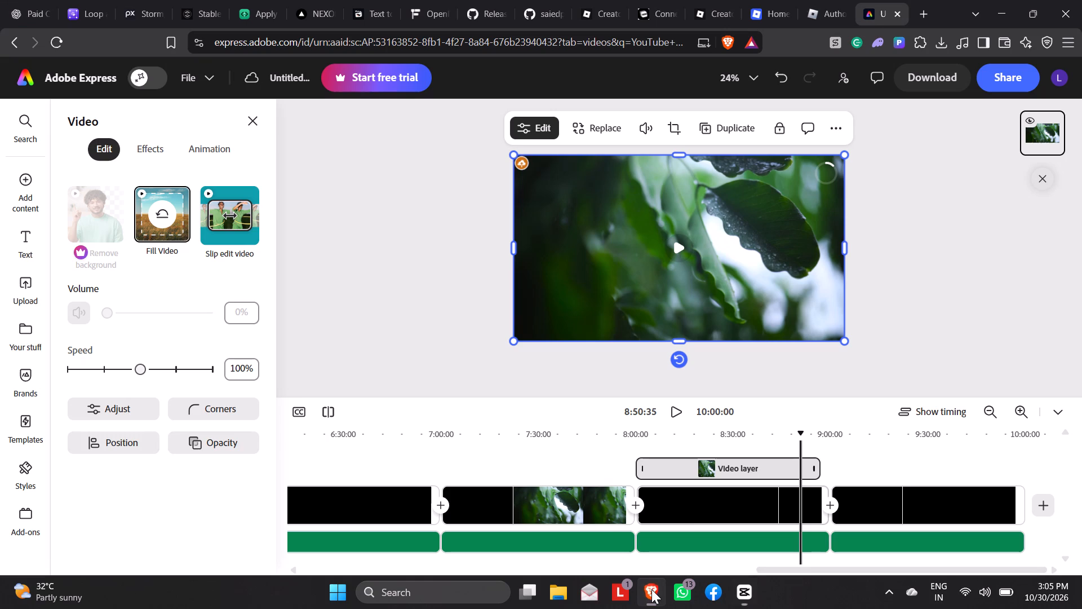
Inspect the cloud upload badge on the rain video in the preview, and deselect the video layer.
click(919, 257)
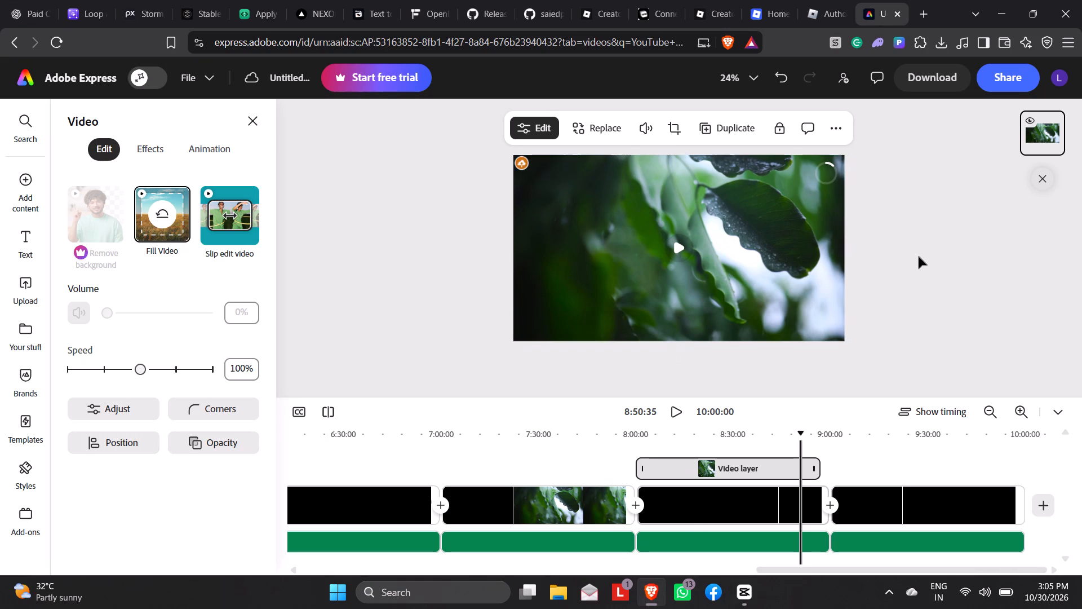
click(524, 164)
click(524, 164)
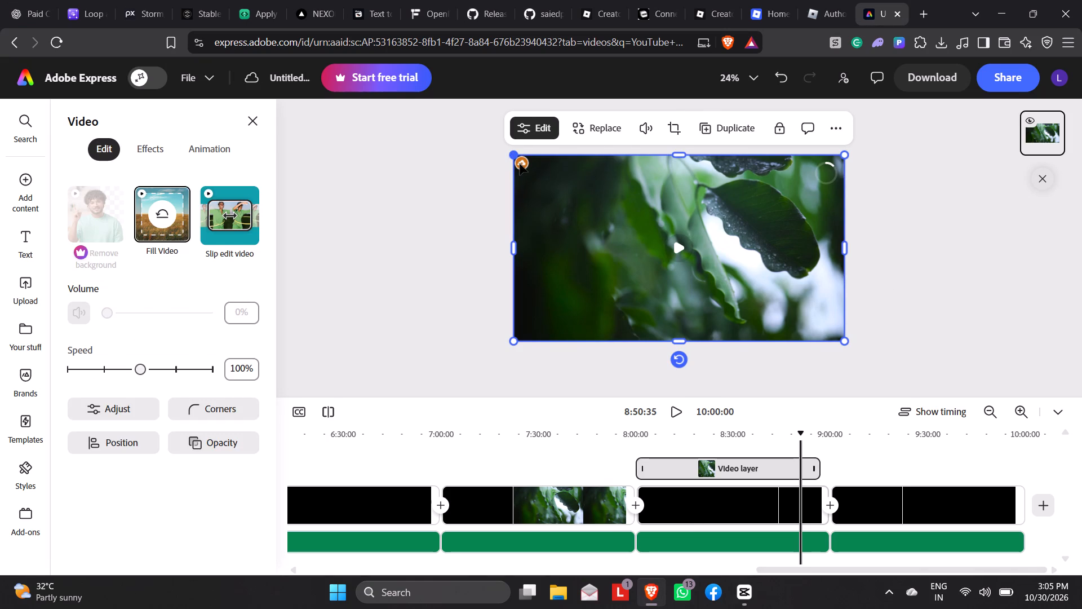
click(521, 166)
click(446, 201)
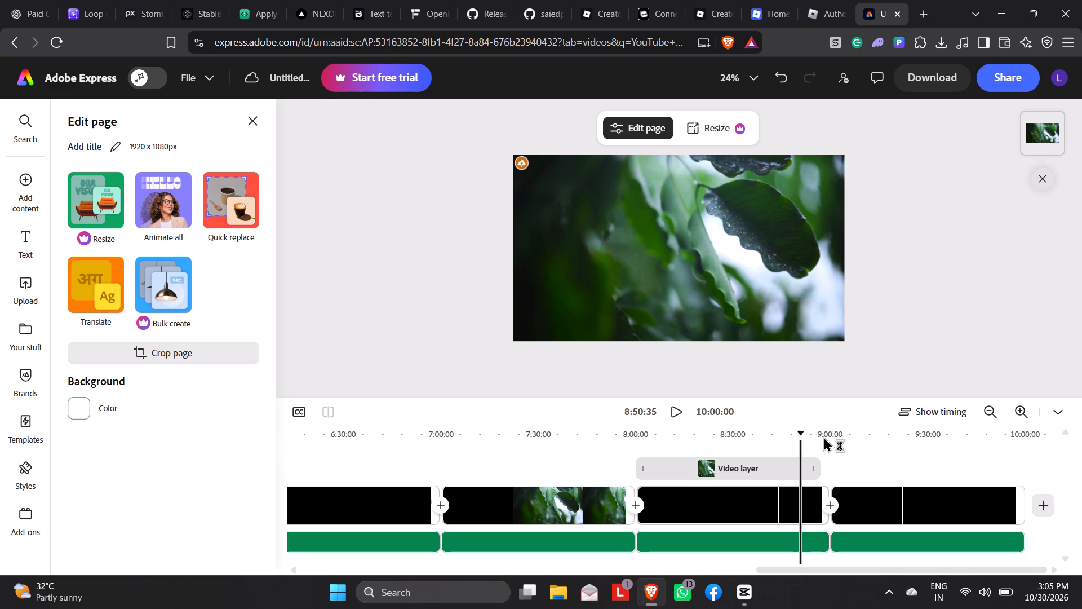
Move the playhead to the end of the timeline and back to 9:53:05 to check the final one-hour scene.
drag(801, 438, 815, 440)
drag(815, 440, 1079, 457)
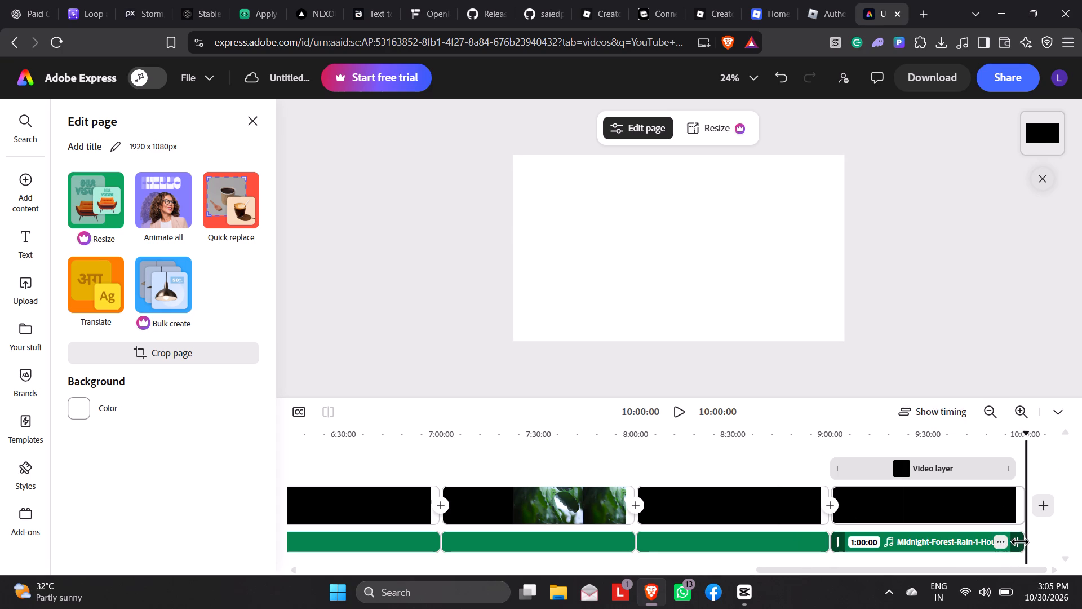
drag(1048, 537, 1003, 536)
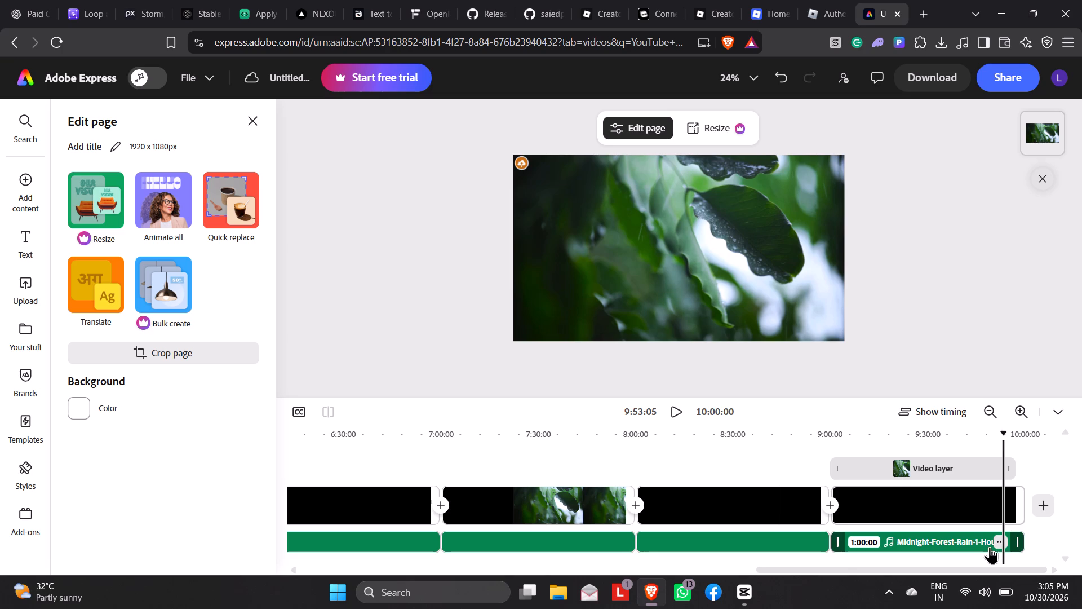
click(976, 218)
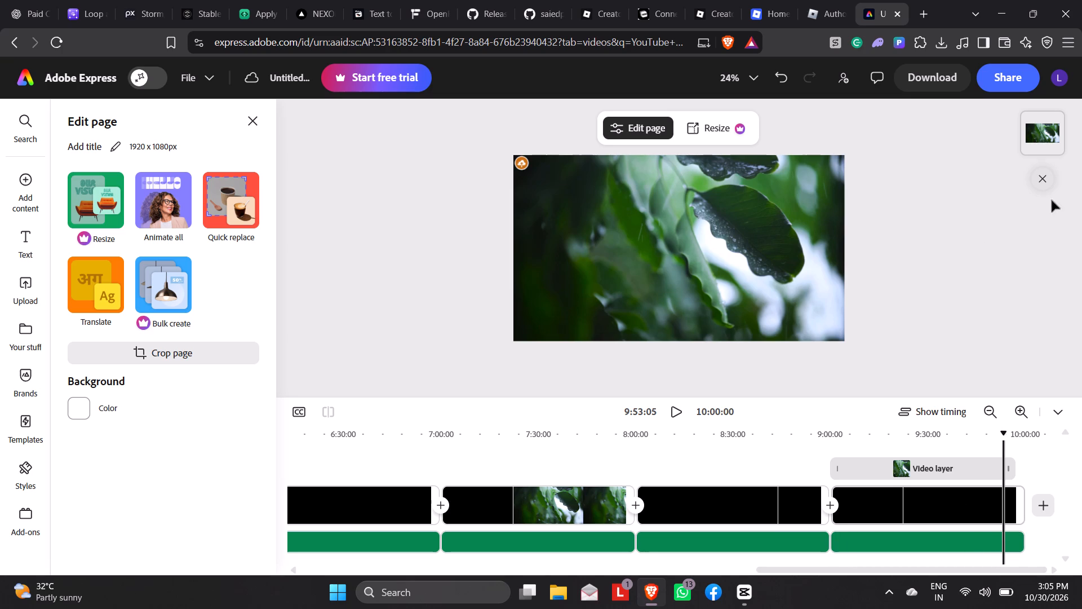
Collapse the layer stack beside the canvas.
click(1046, 177)
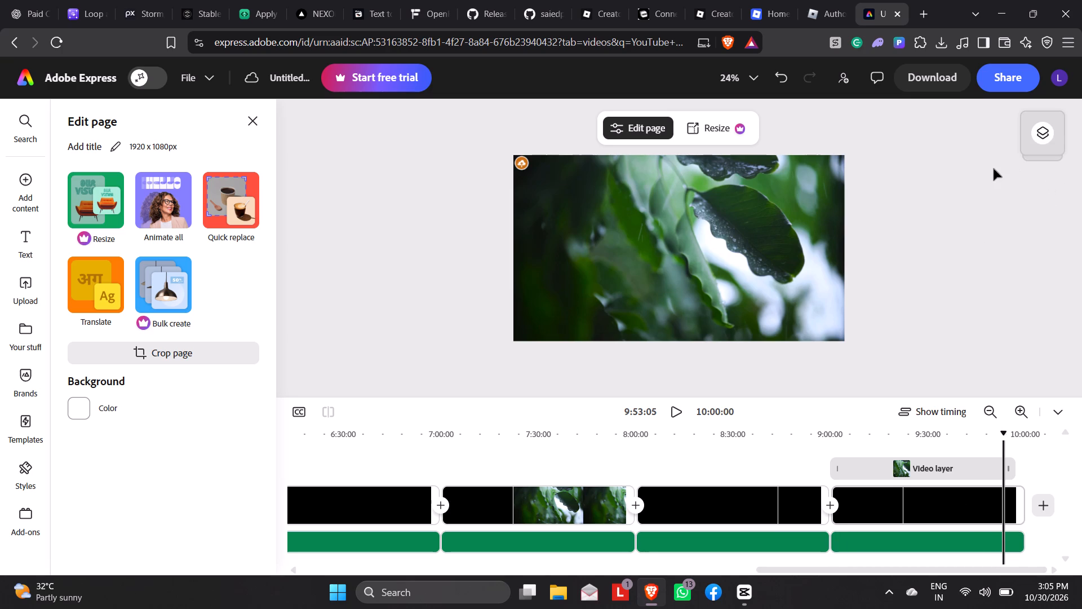
Check whether the ten-hour video is ready to download.
click(931, 88)
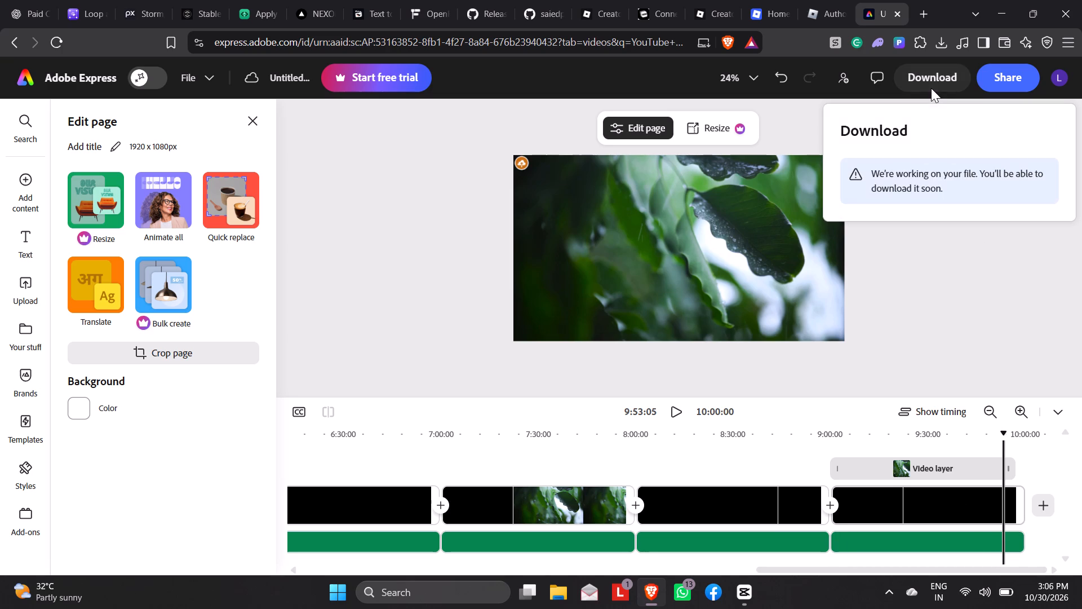
click(935, 182)
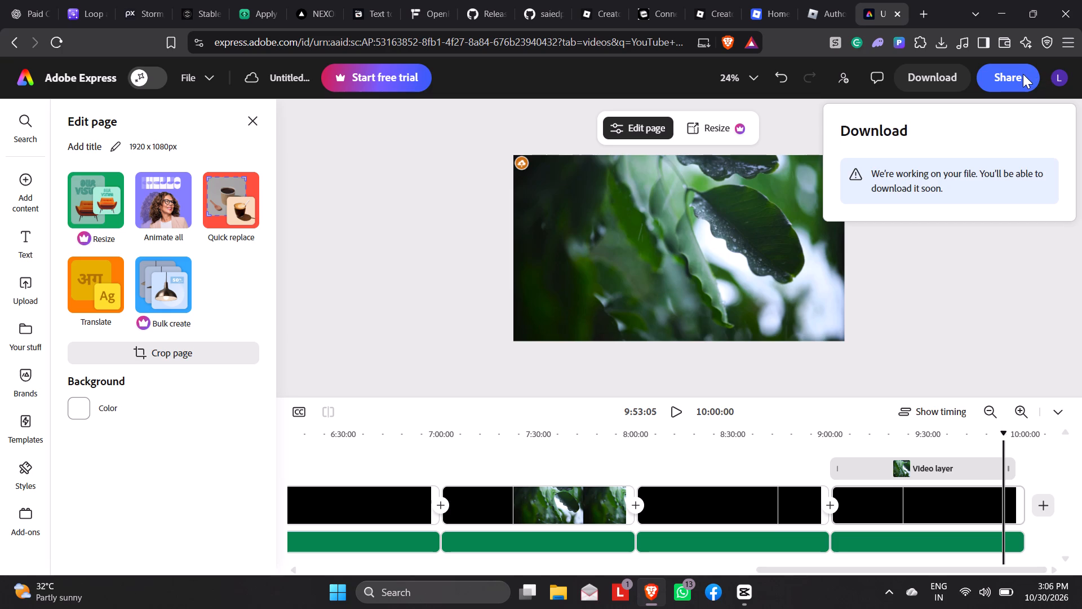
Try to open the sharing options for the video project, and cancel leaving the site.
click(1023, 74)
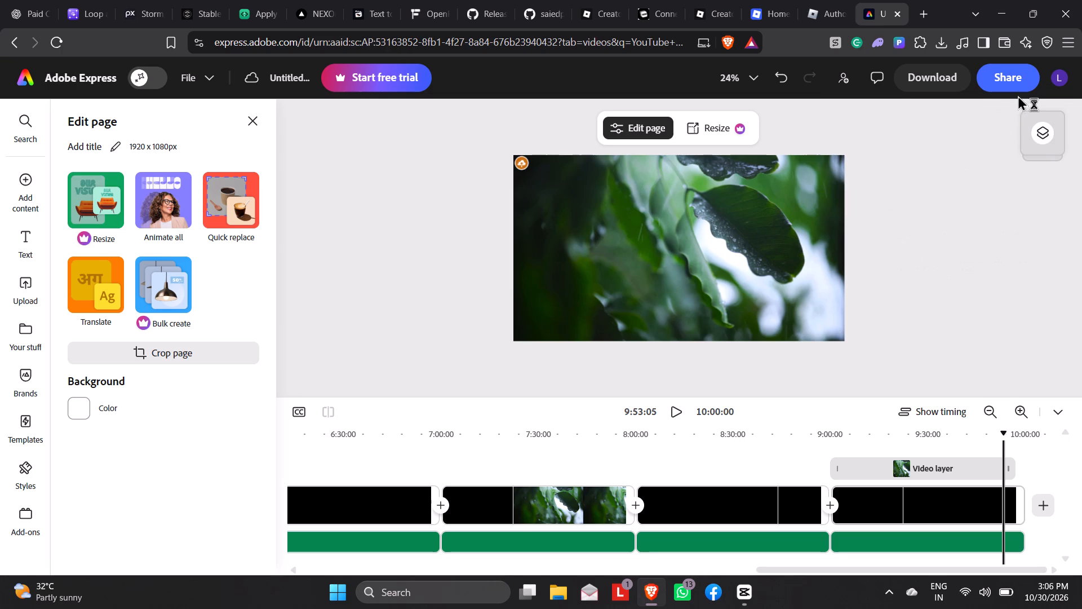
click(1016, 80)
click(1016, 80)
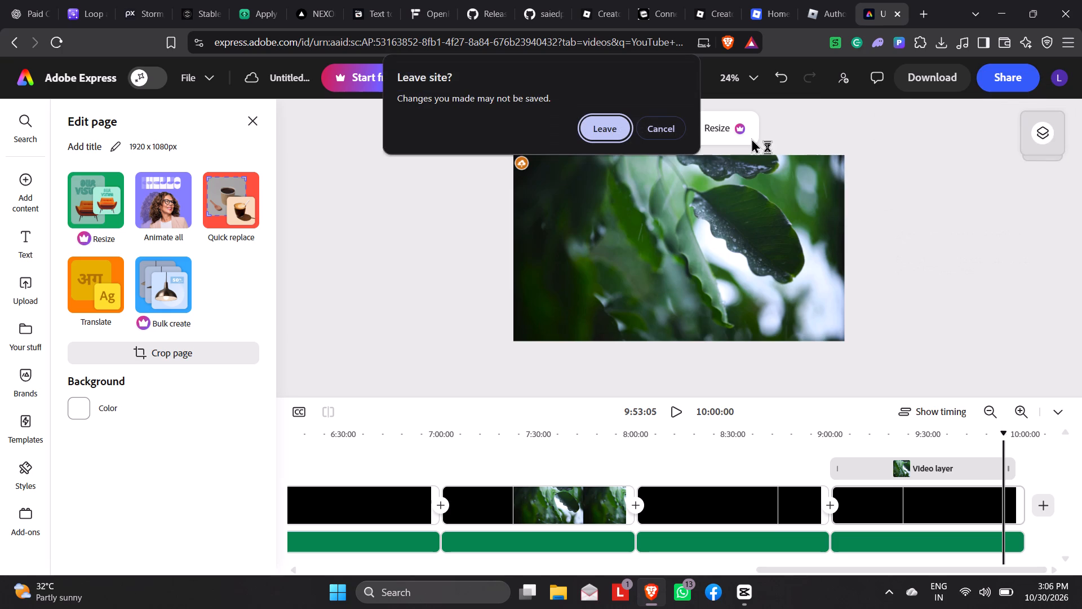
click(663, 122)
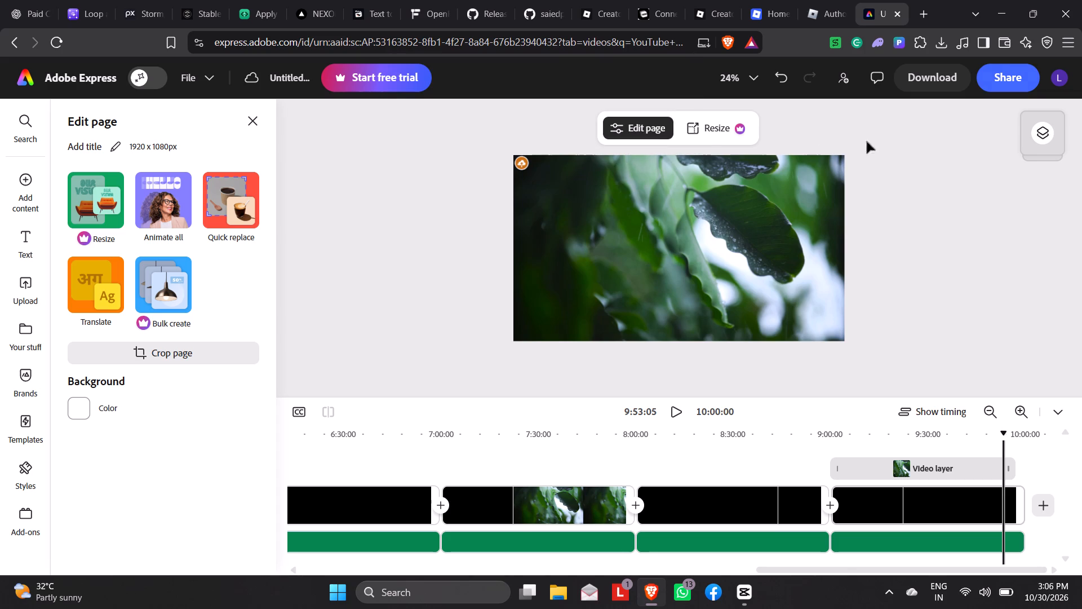
Check the ten-hour video's download availability again, and close the download options.
click(914, 159)
click(914, 89)
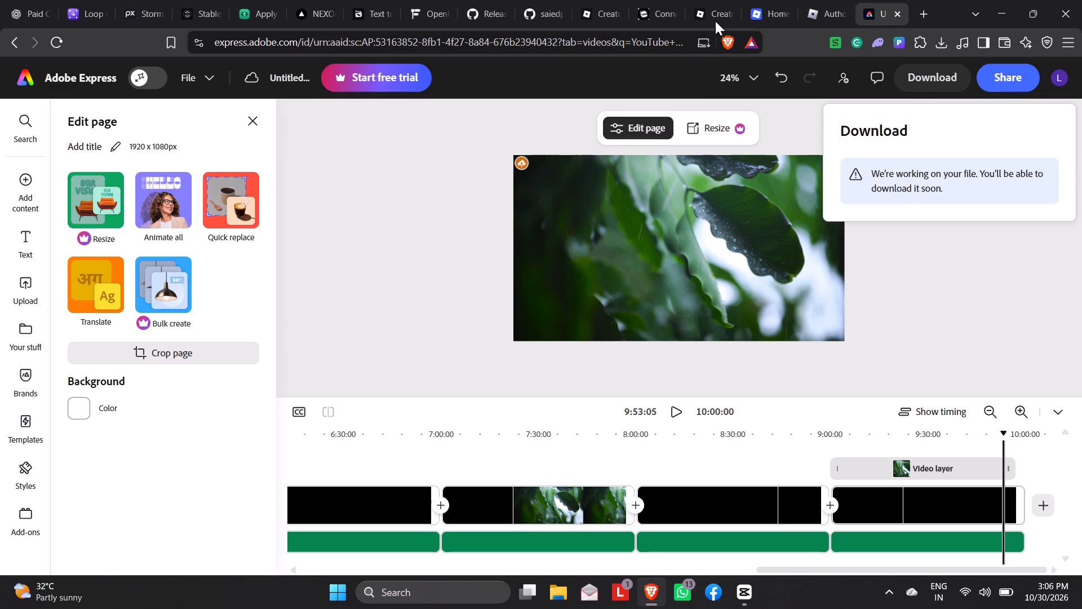
click(968, 325)
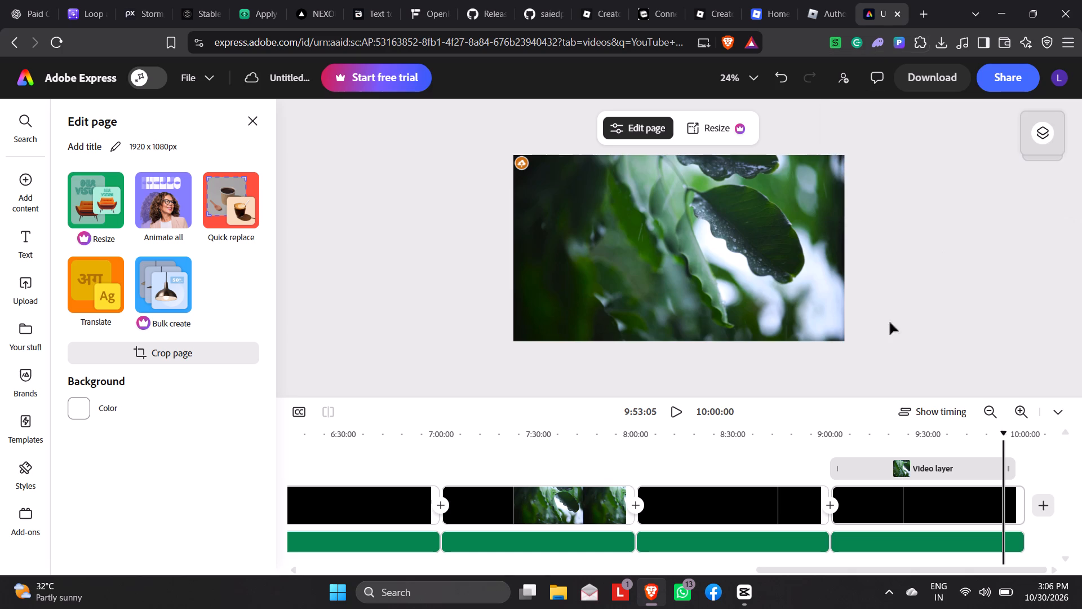